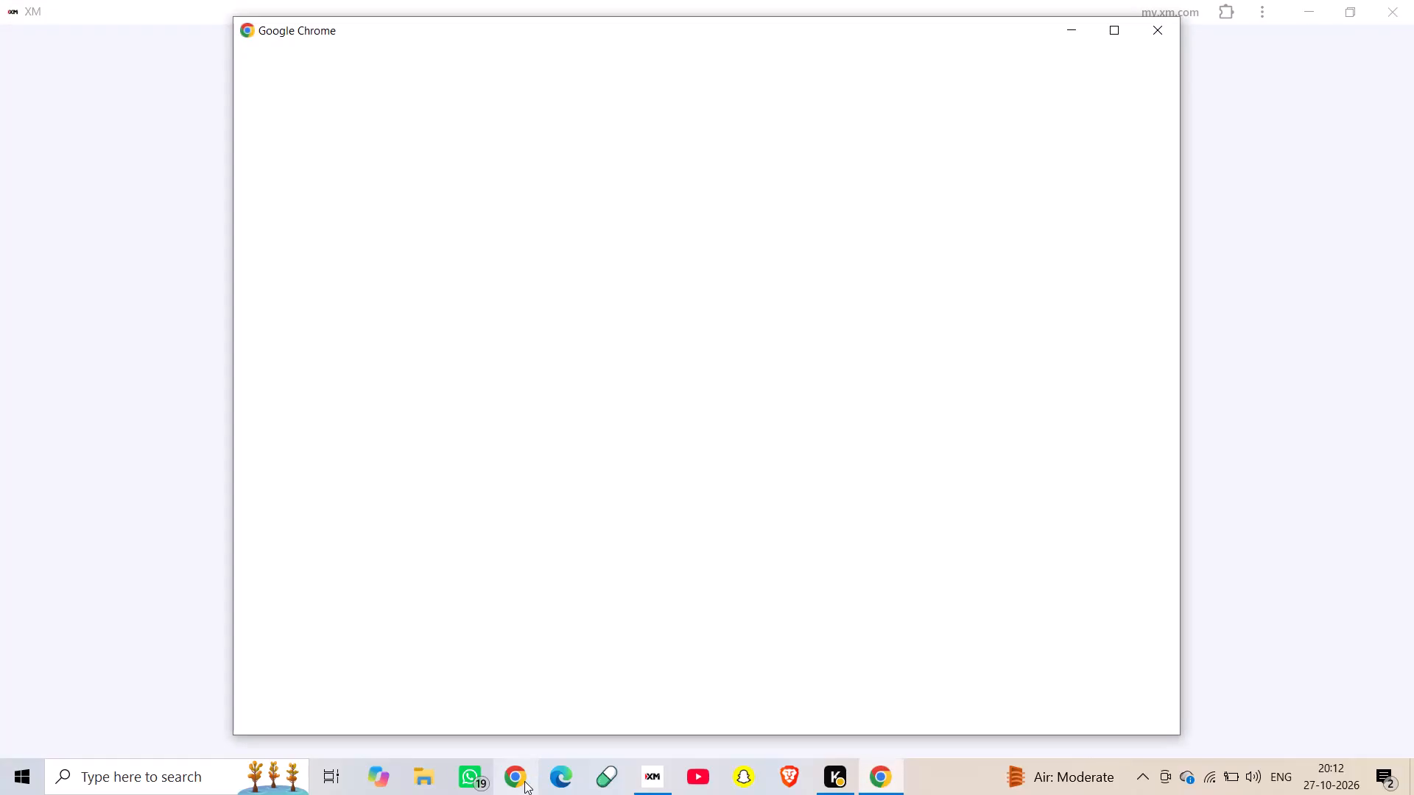
Open the Person 1 browser profile and restore its previous pages, bringing up the BTCUSD 5-minute TradingView chart.
click(1116, 36)
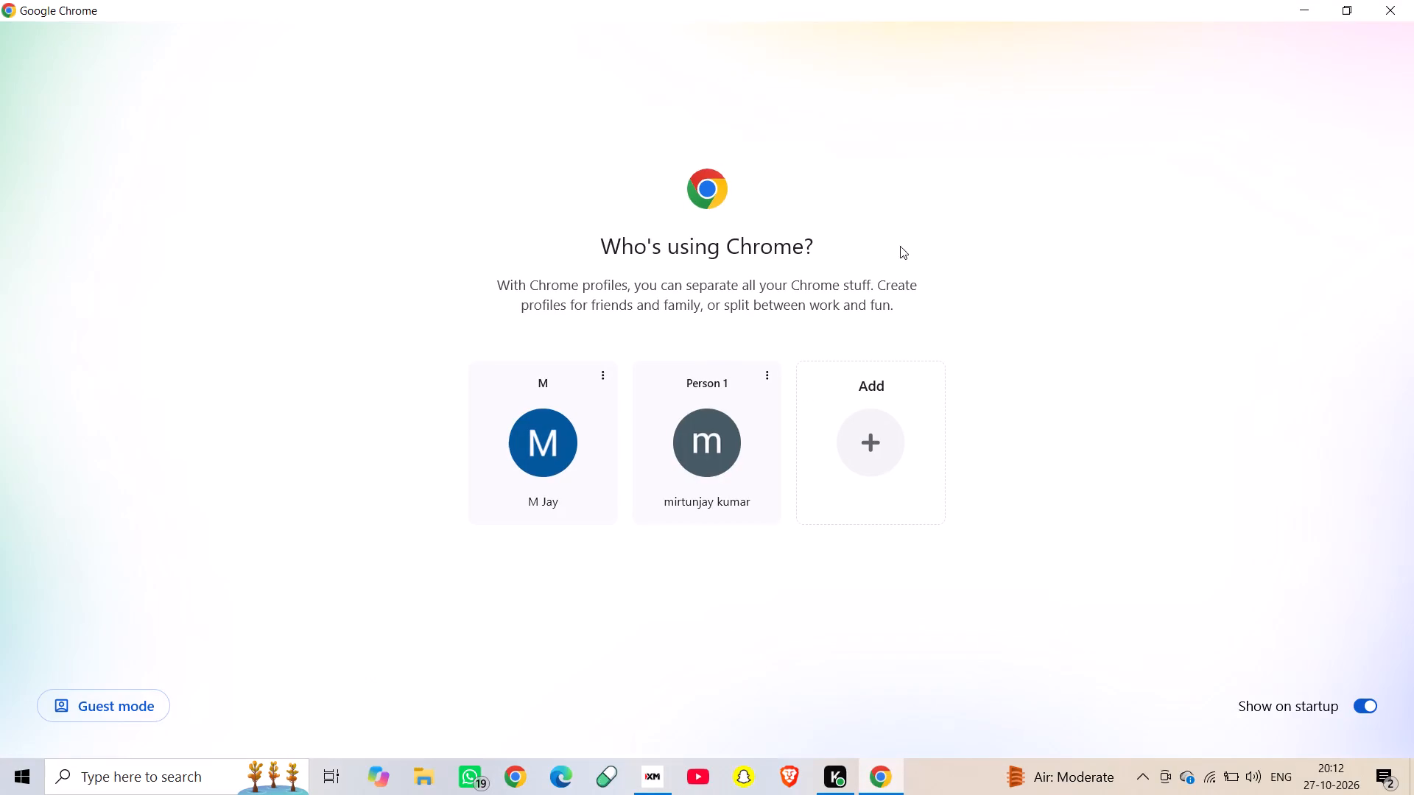
click(744, 481)
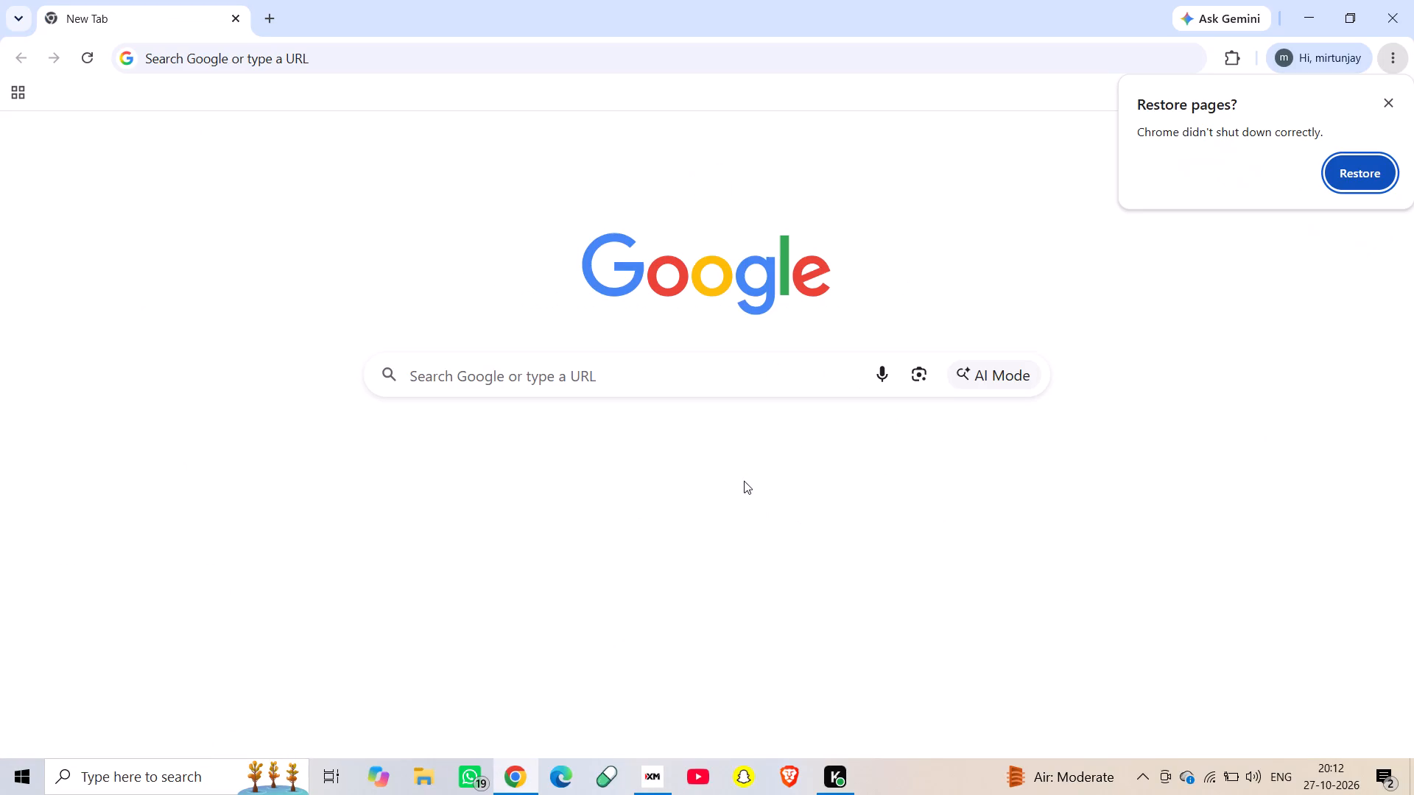
click(1373, 165)
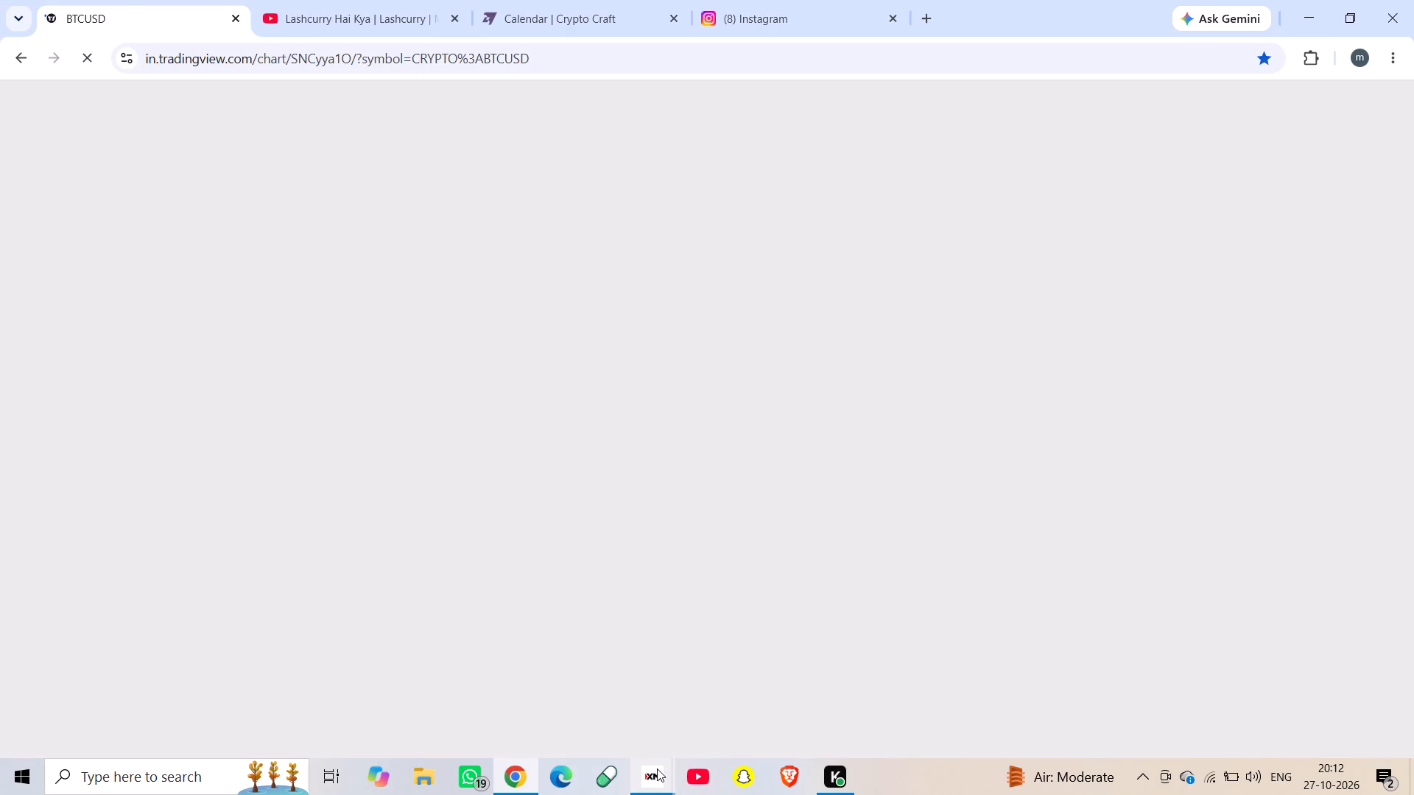
click(848, 637)
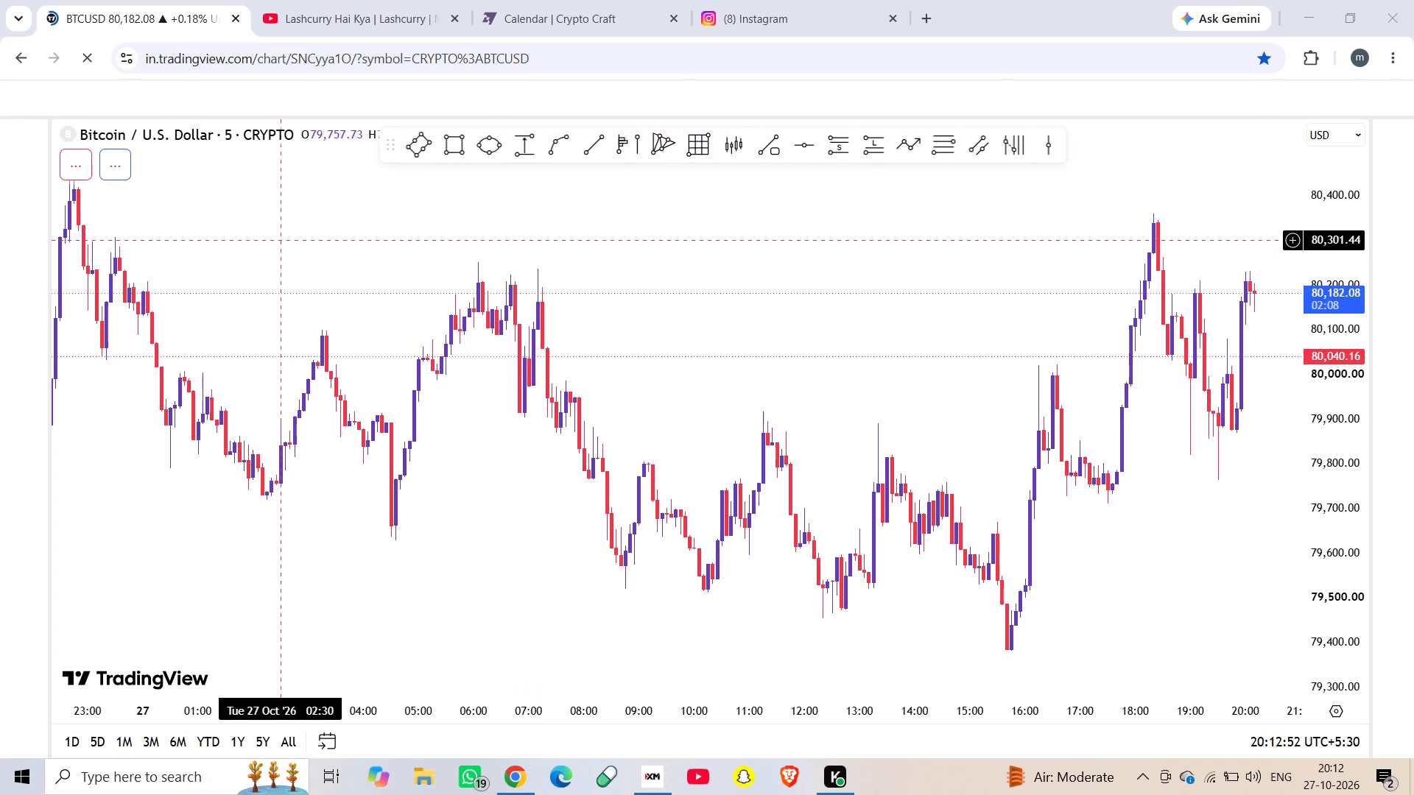
click(518, 777)
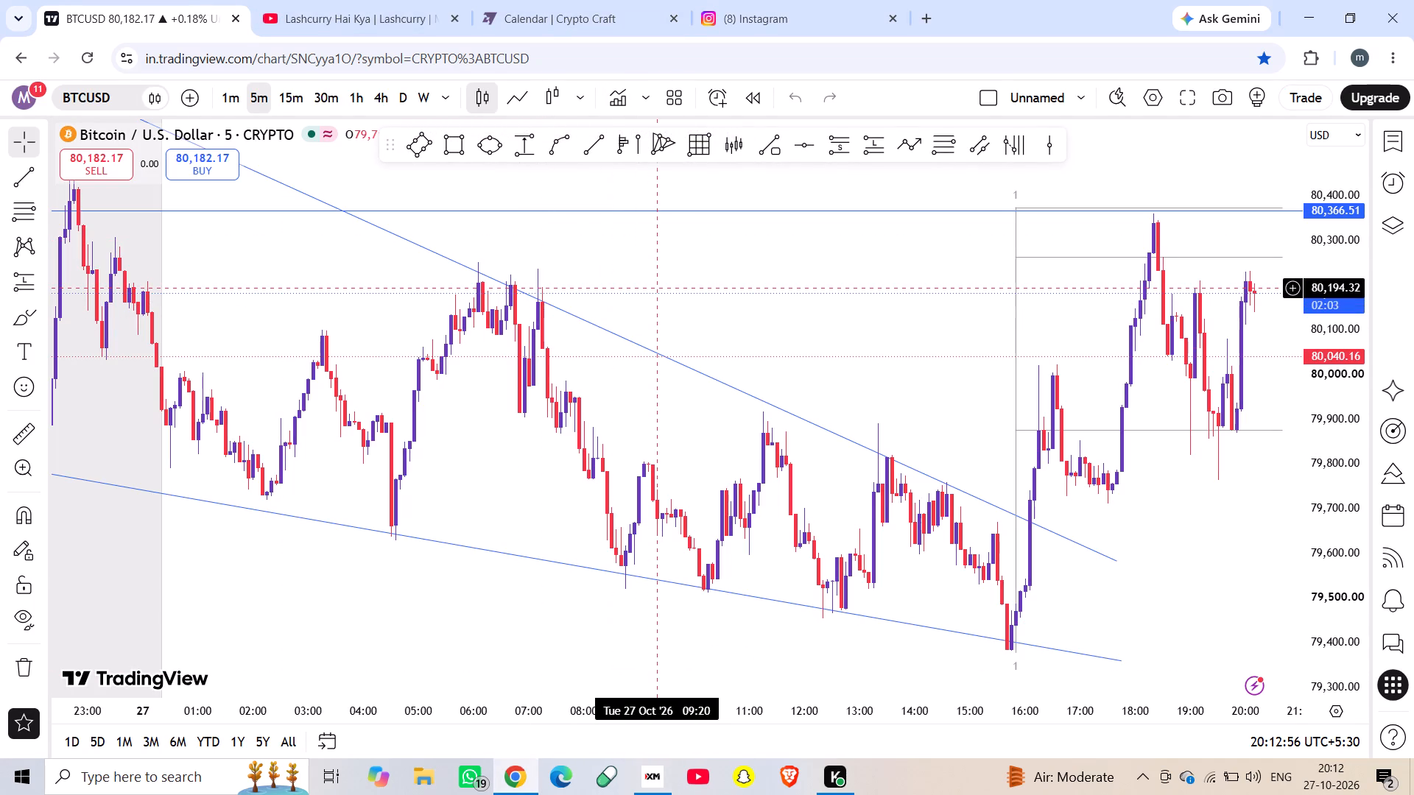
scroll(658, 288, up, 1)
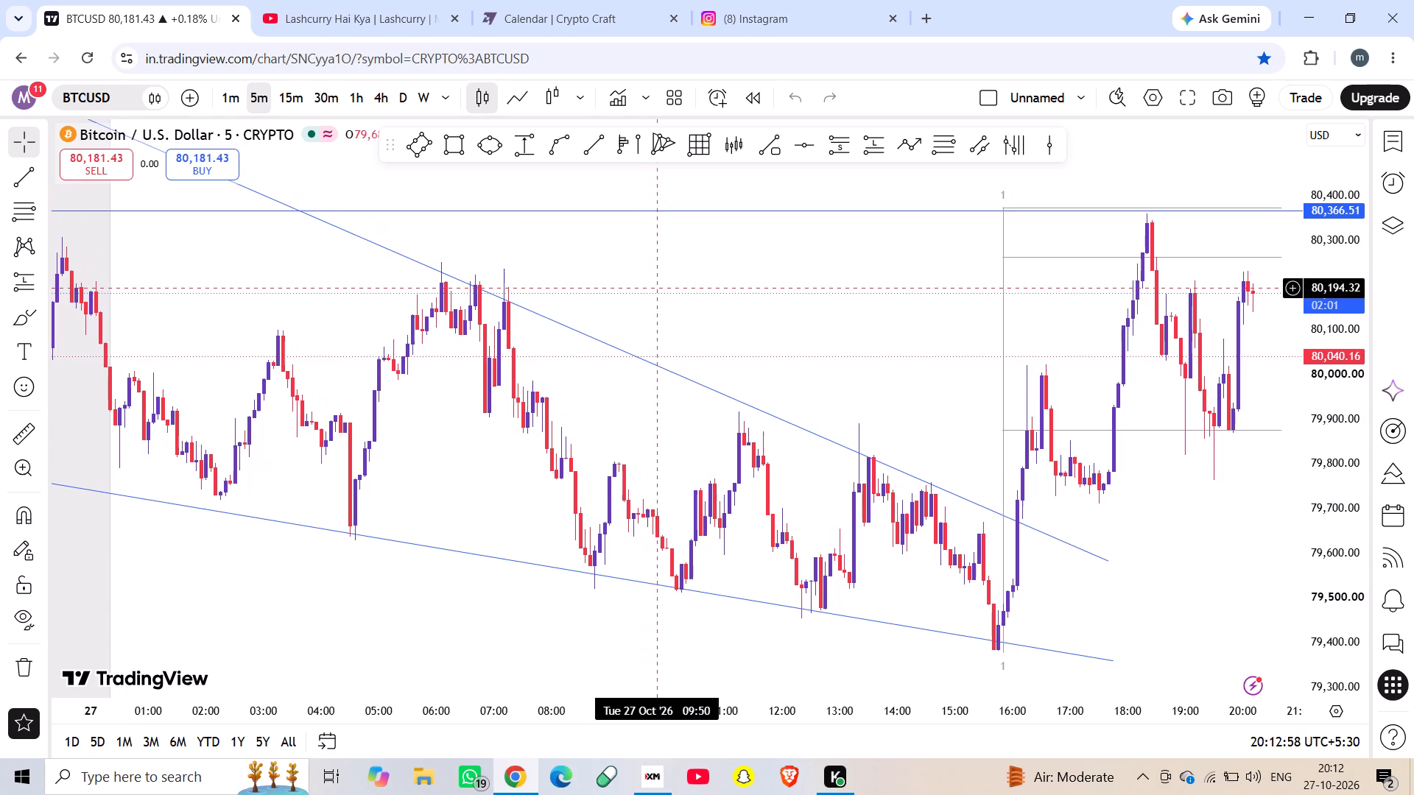
Switch to the XM app and open the GOLD chart in full-screen view.
click(657, 789)
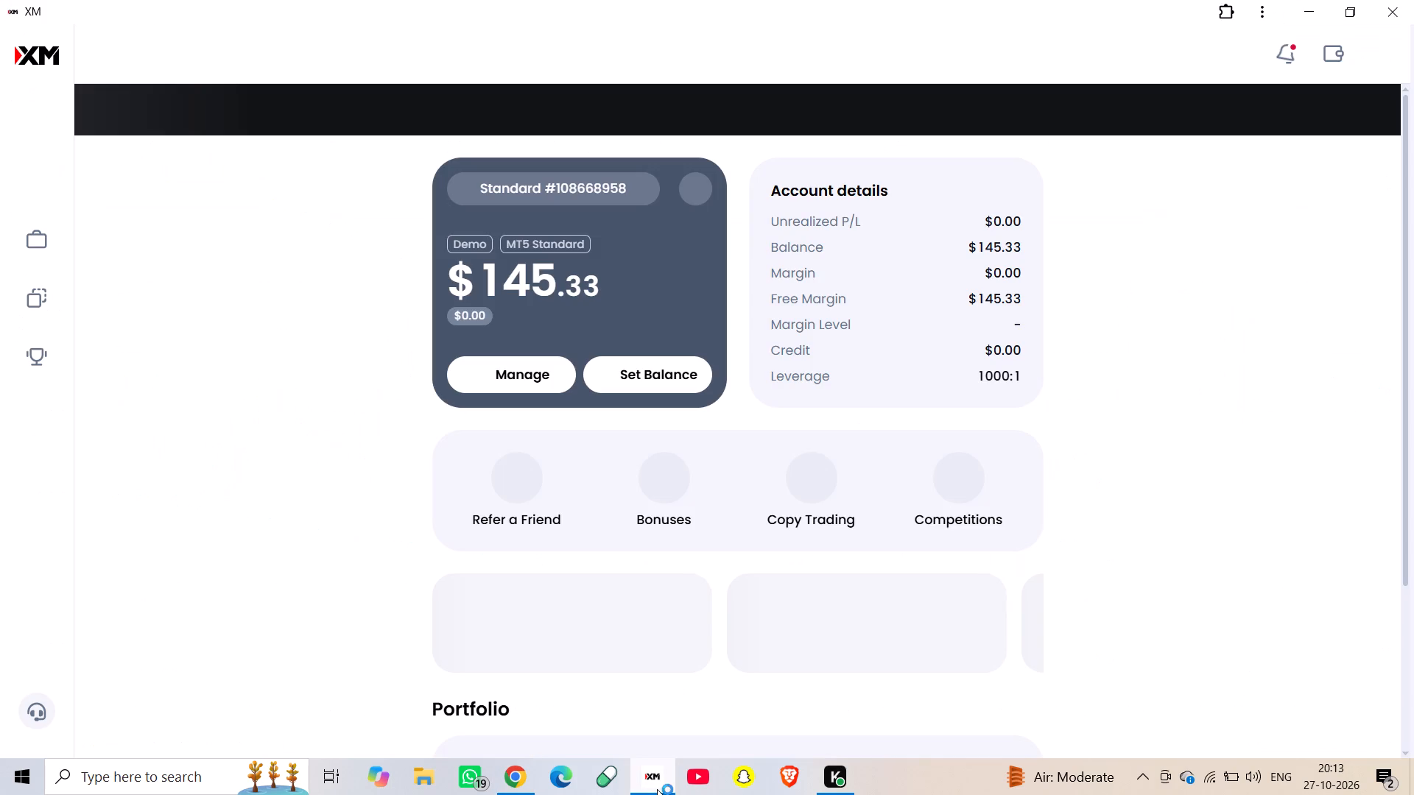
click(22, 185)
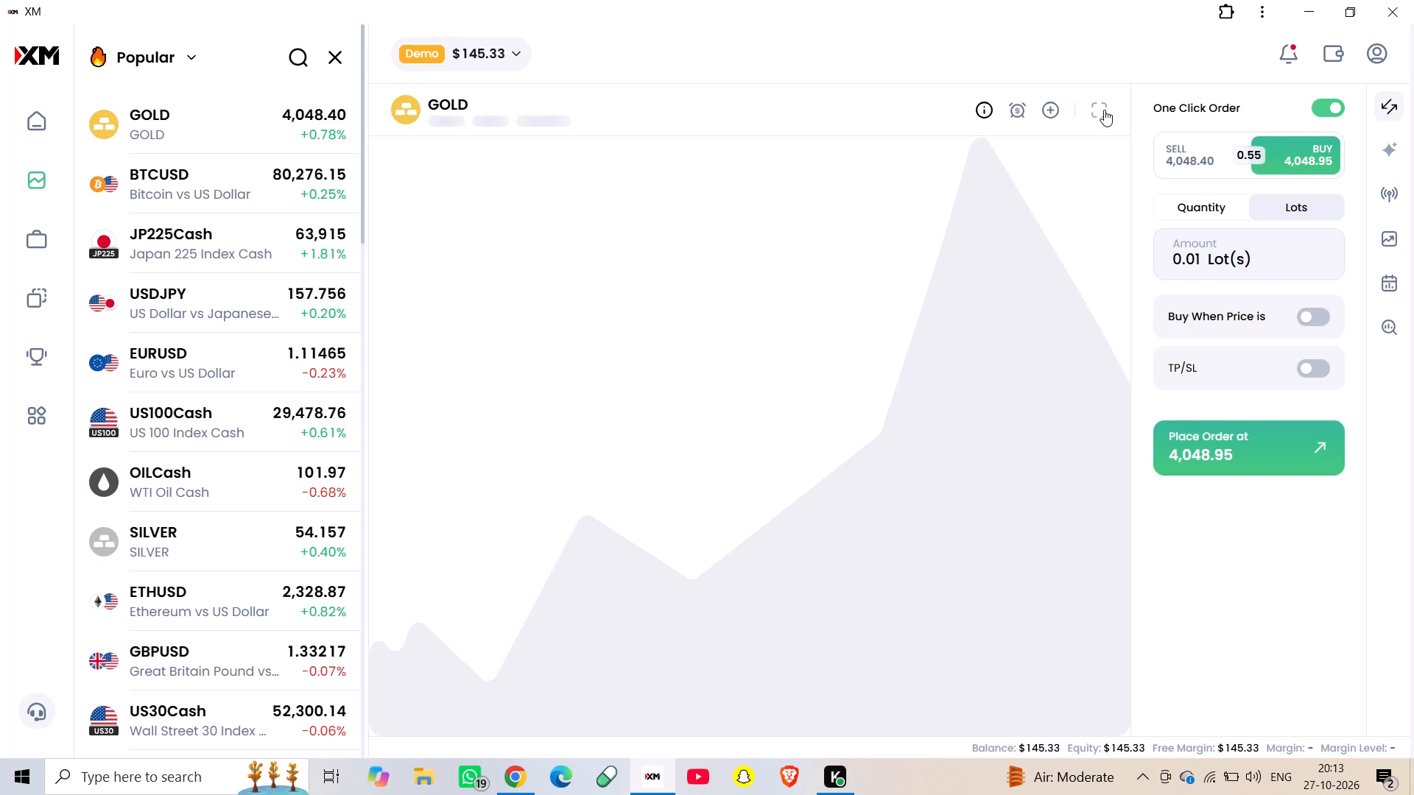
click(1104, 110)
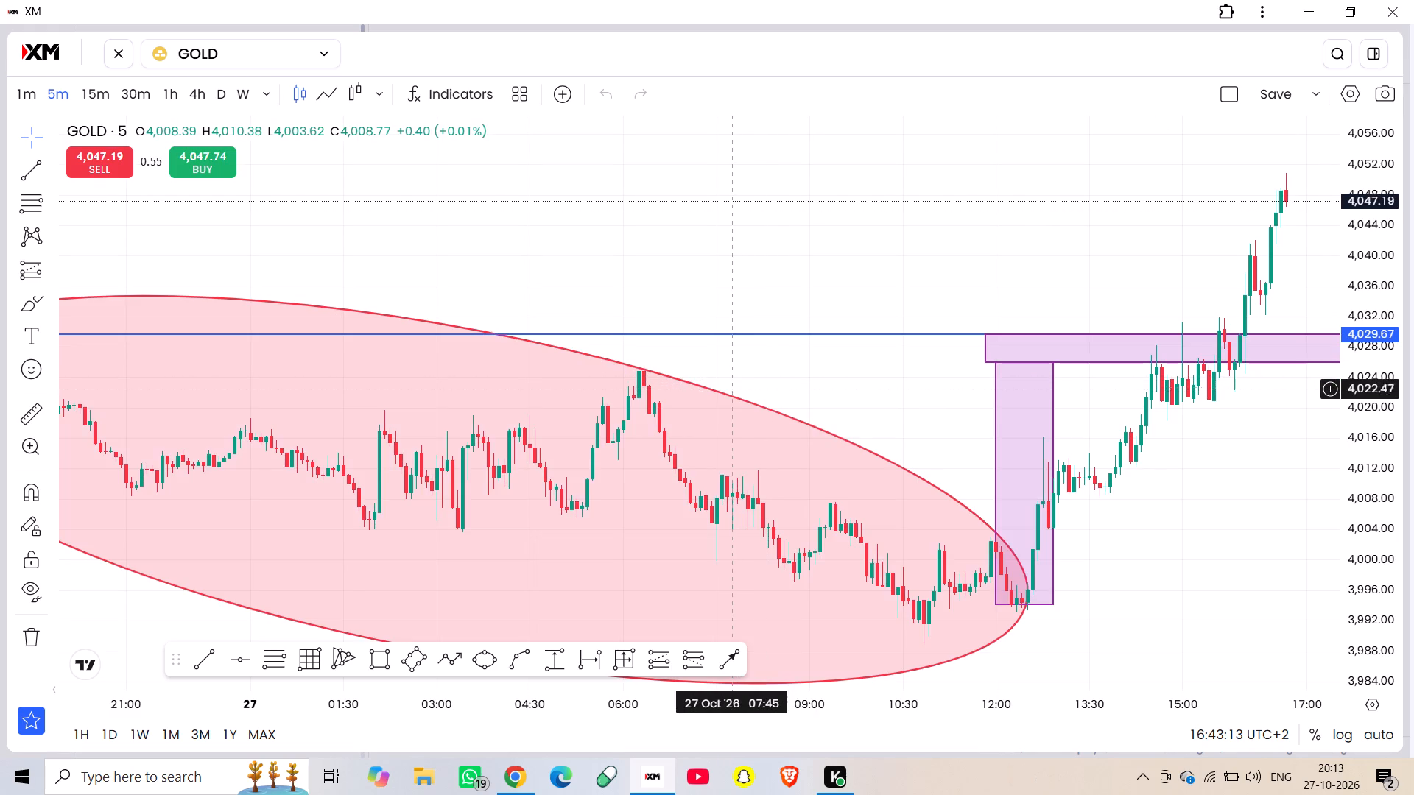
Delete the large red ellipse from the GOLD chart.
click(731, 397)
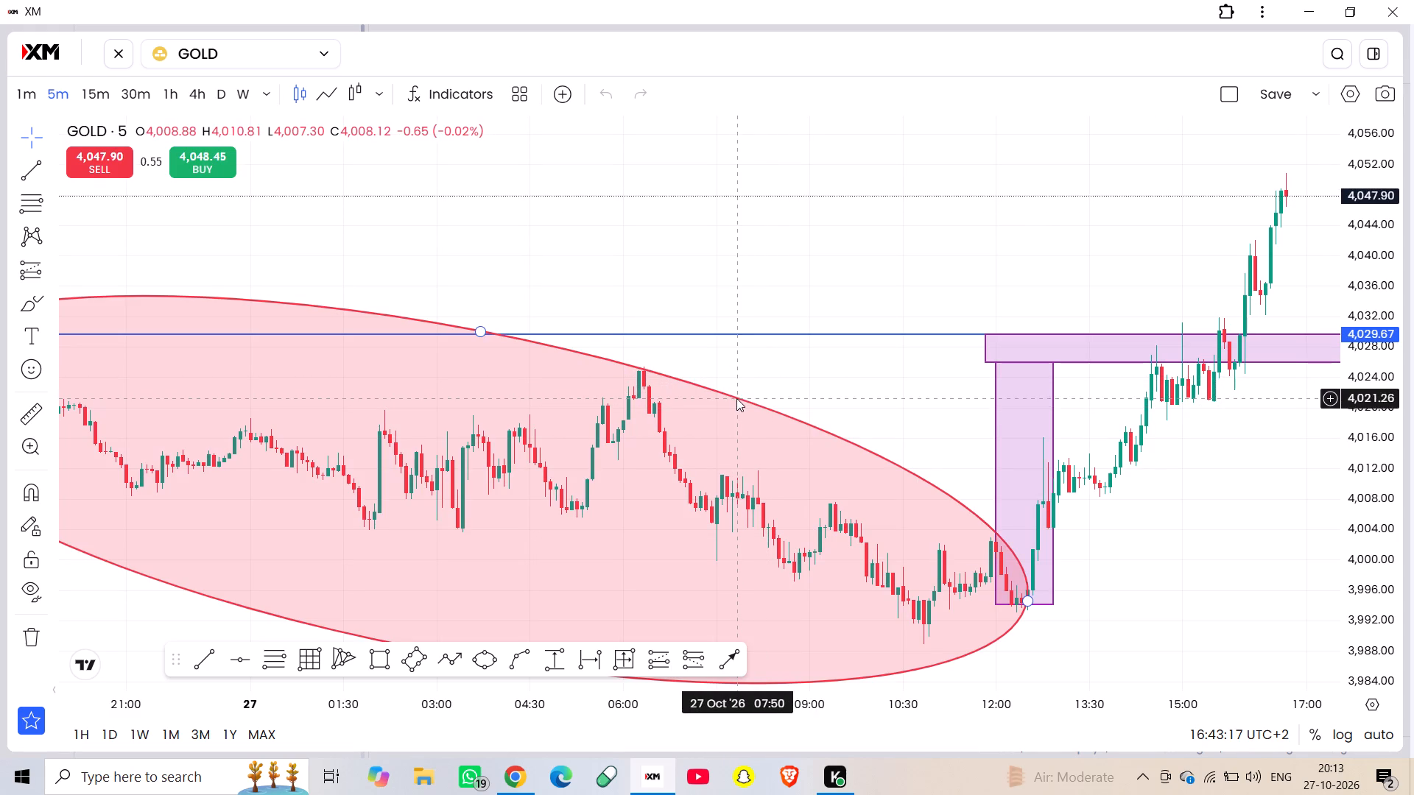
click(736, 397)
click(915, 154)
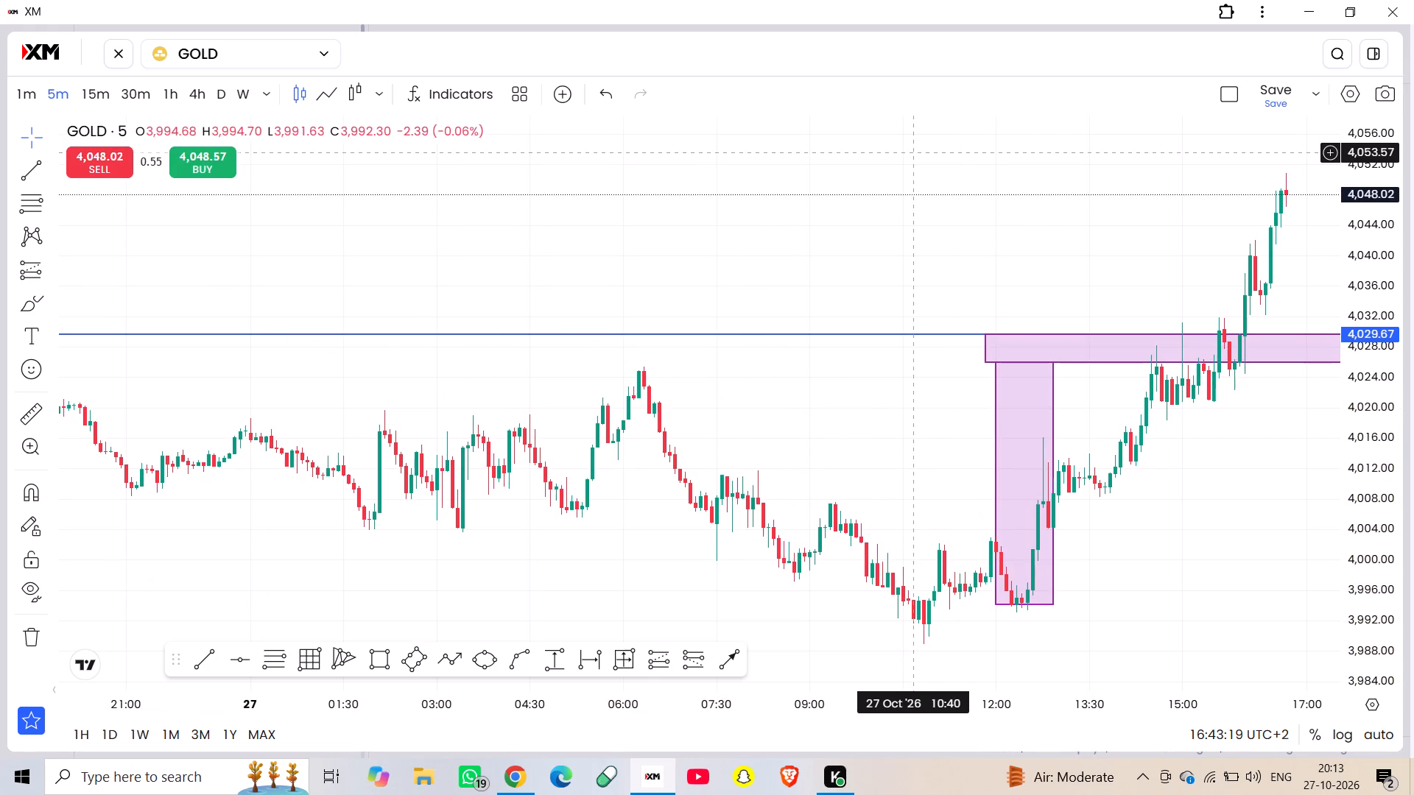
Delete the blue horizontal line at 4,029.67 from the GOLD chart.
click(876, 333)
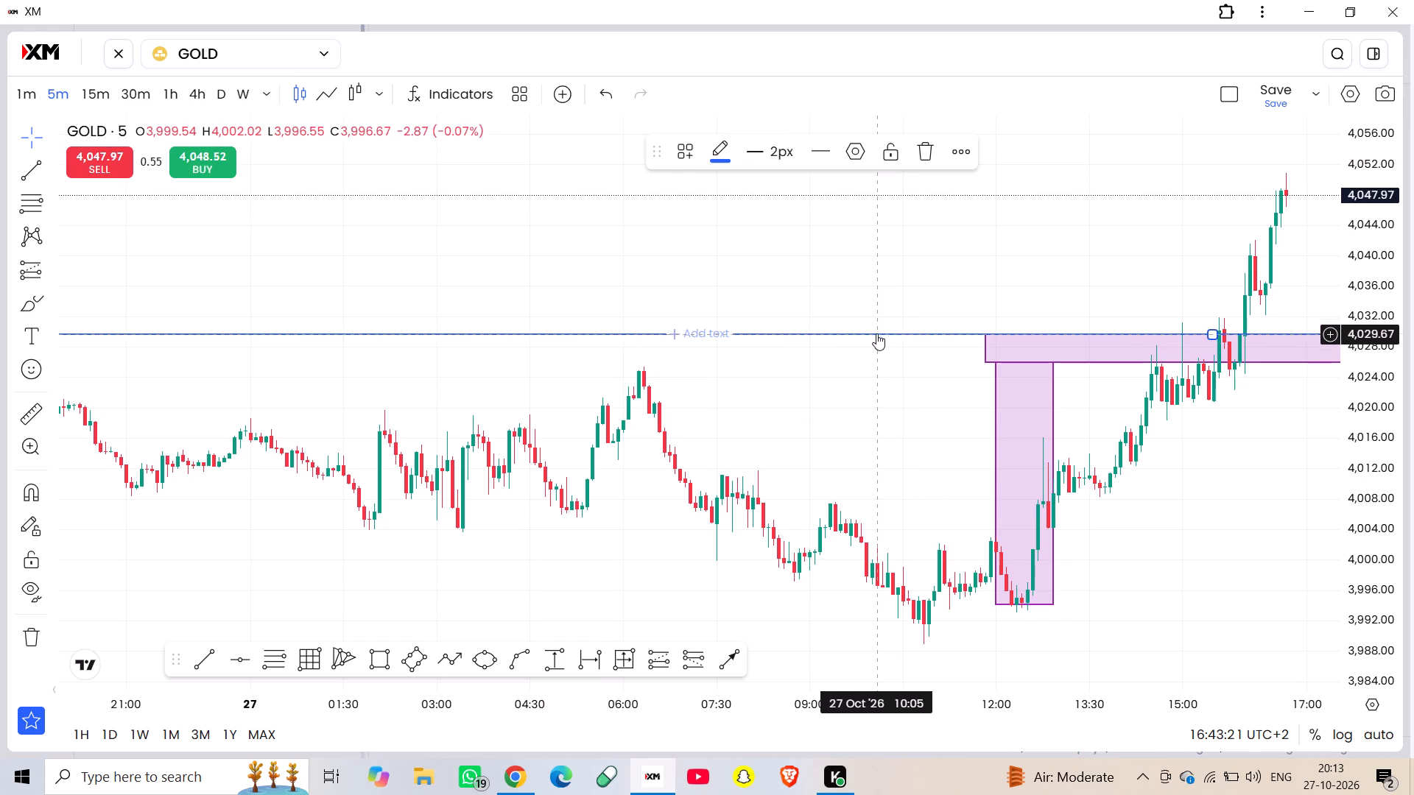
click(919, 155)
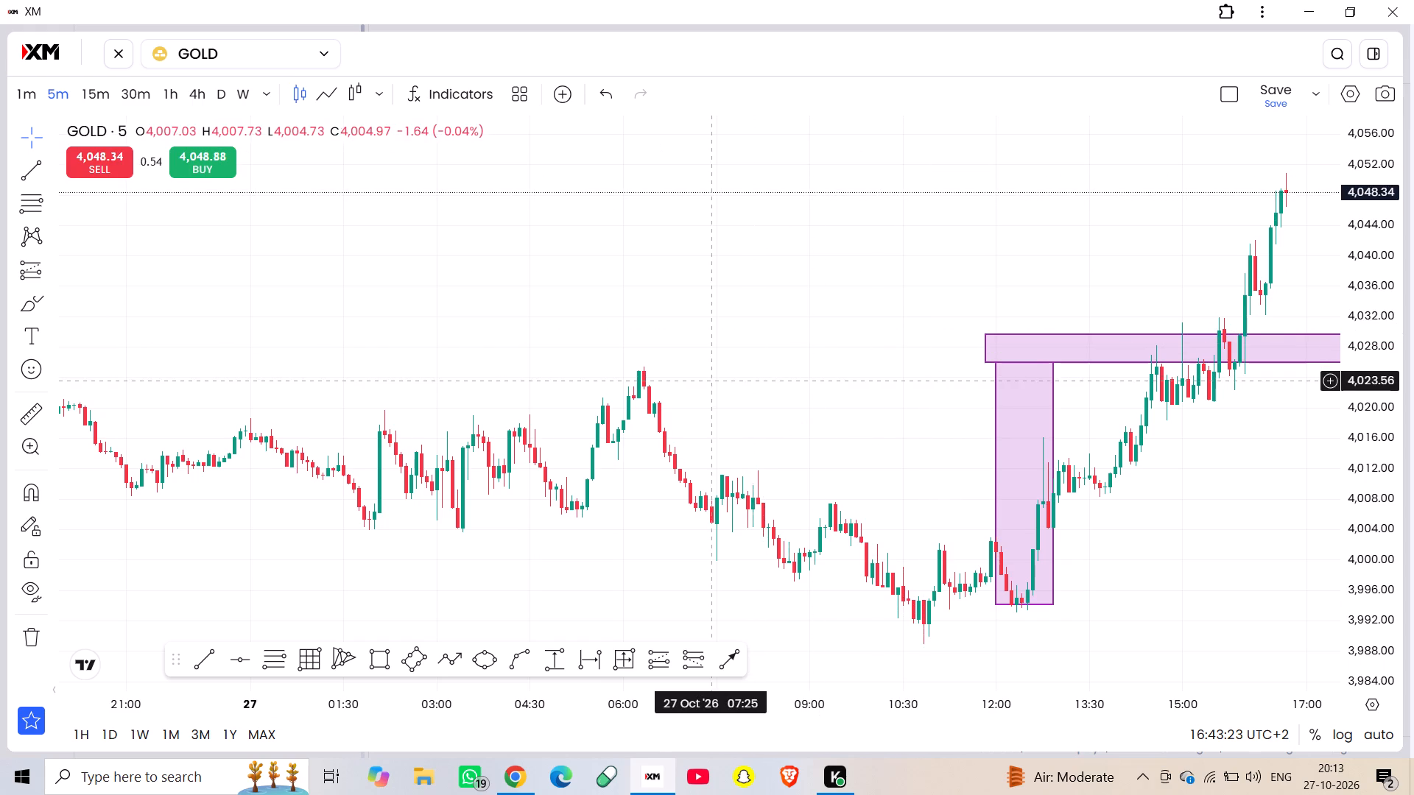
Examine GOLD's earlier 5-minute price action, including the swings of 26 and 27 October.
scroll(711, 381, down, 8)
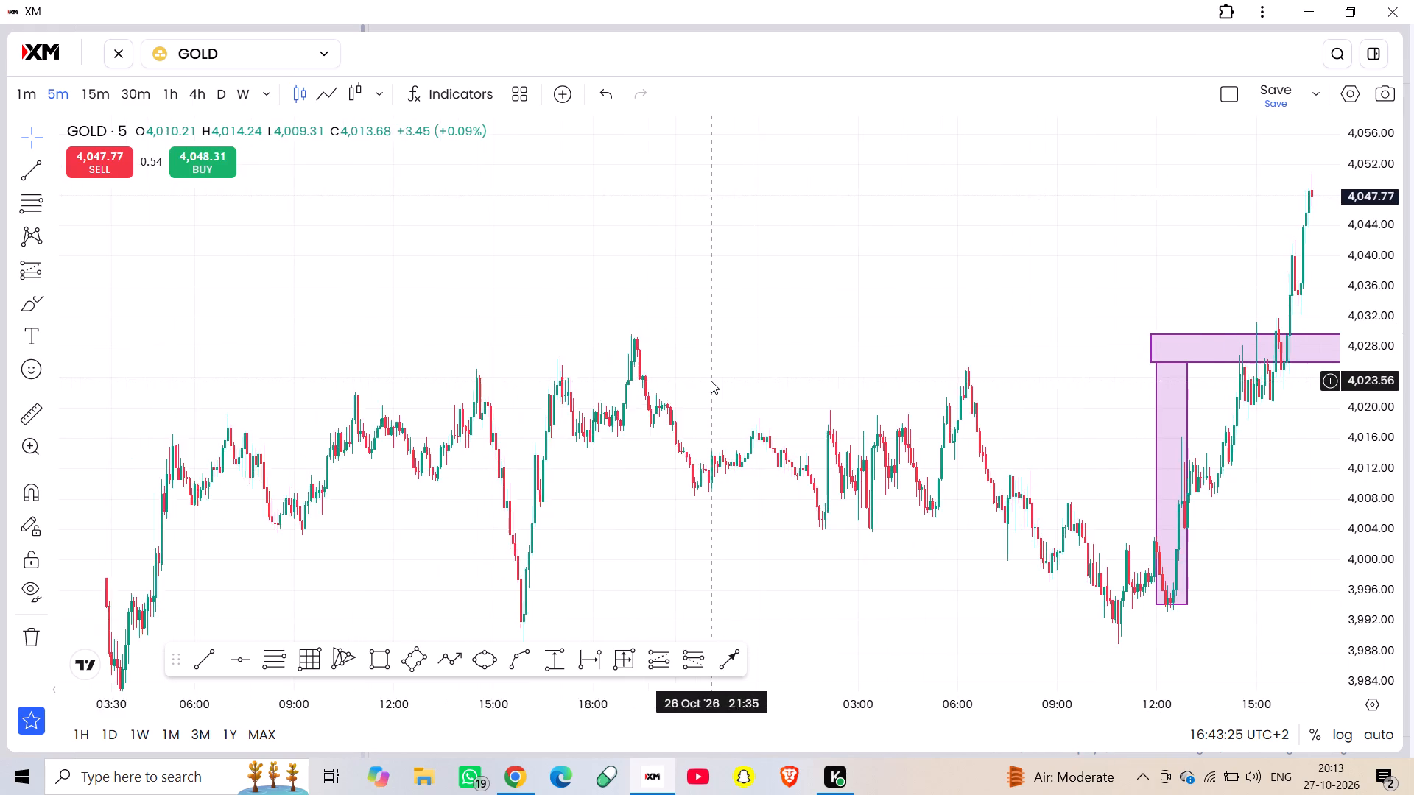
scroll(711, 381, down, 3)
drag(434, 368, 393, 85)
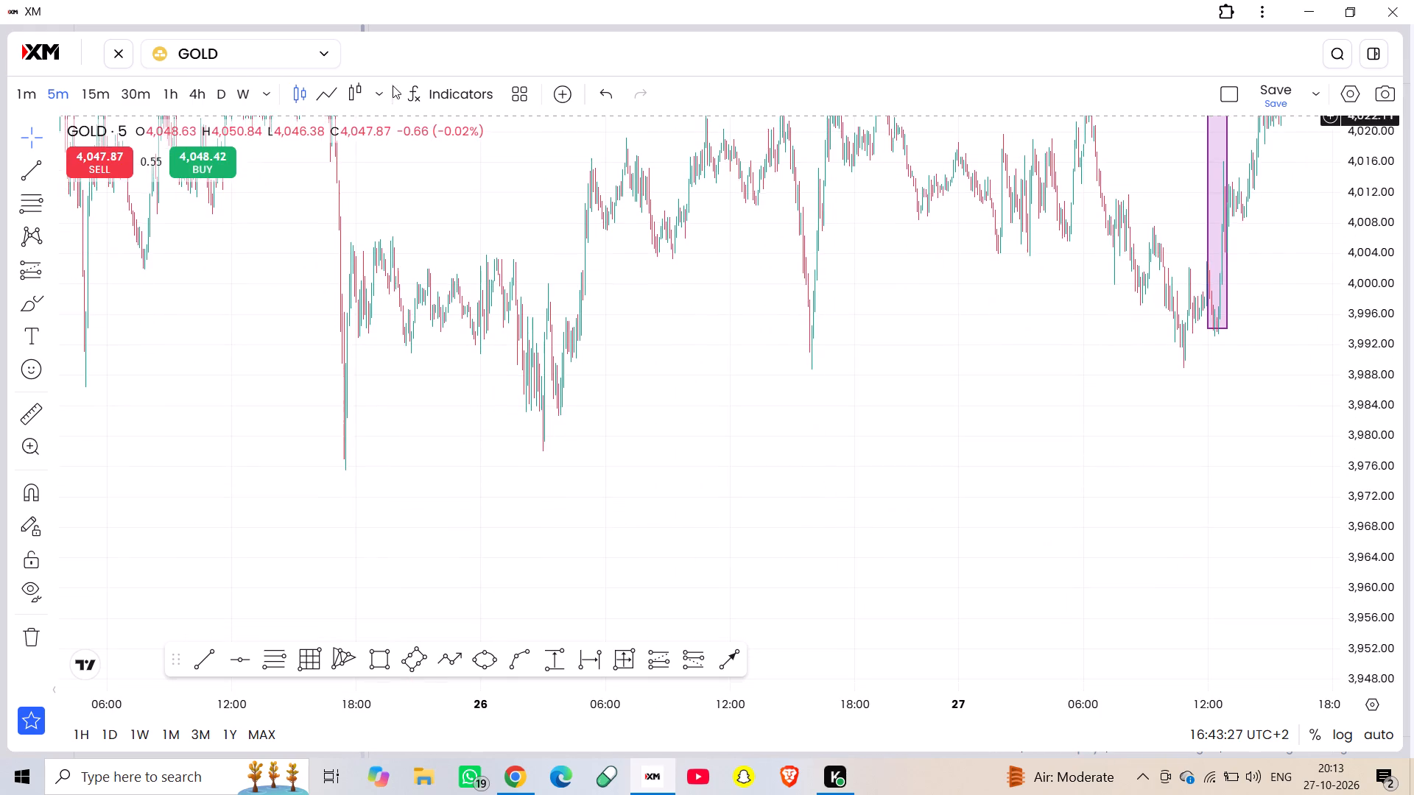
drag(393, 85, 219, 299)
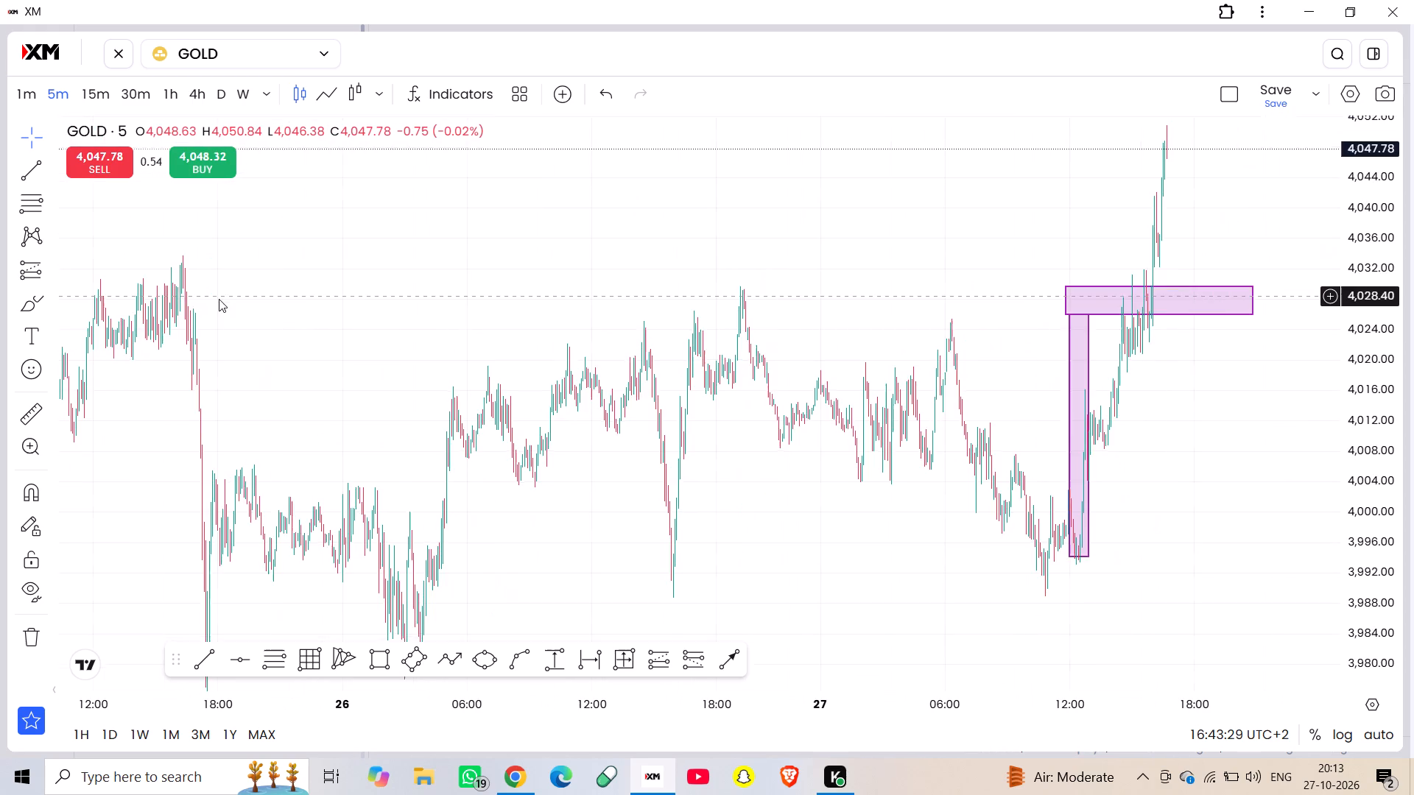
drag(219, 299, 0, 381)
scroll(613, 371, left, 6)
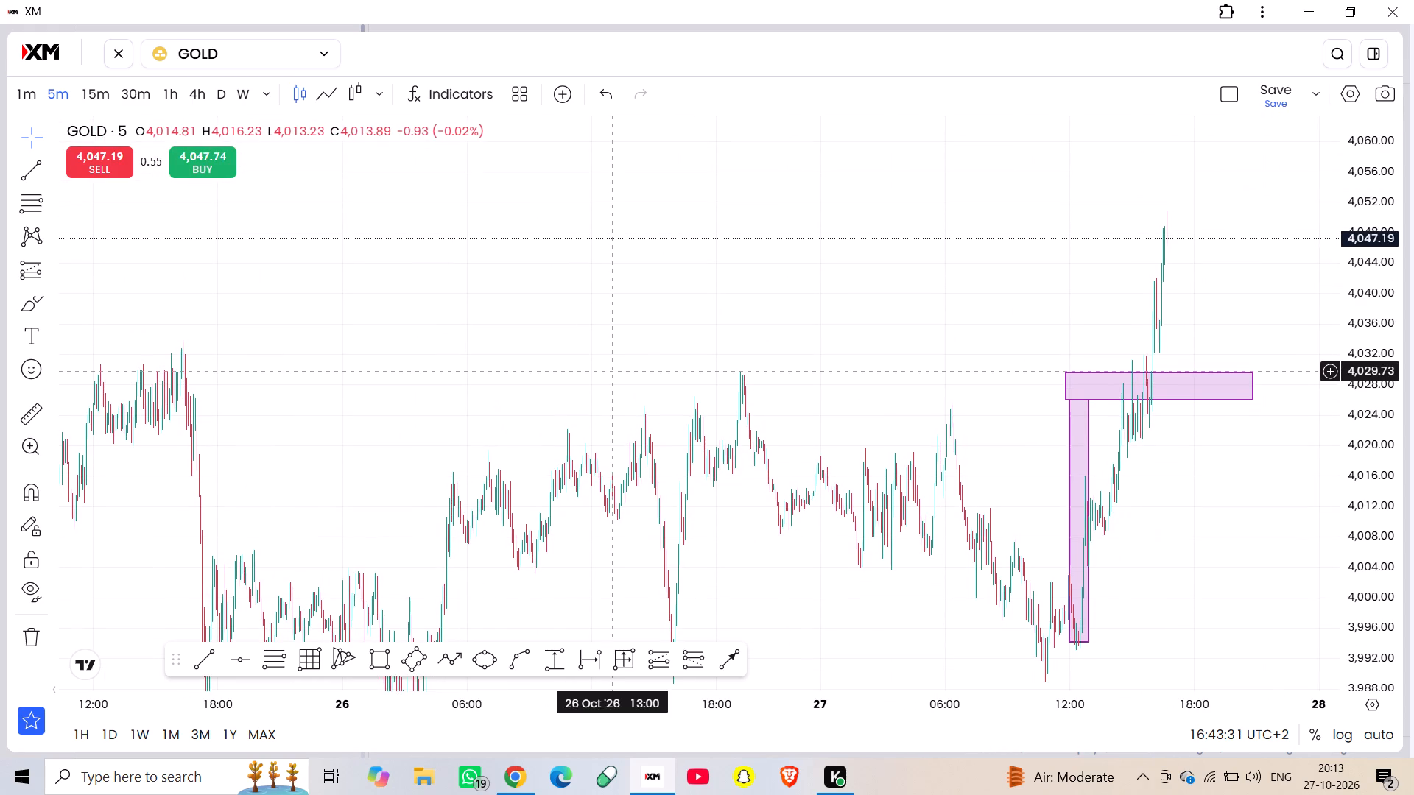
Move the tall purple rectangle up so it spans 4,025.97 to 4,057.80, between 12:05 and 13:00 on 27 October.
scroll(613, 371, up, 8)
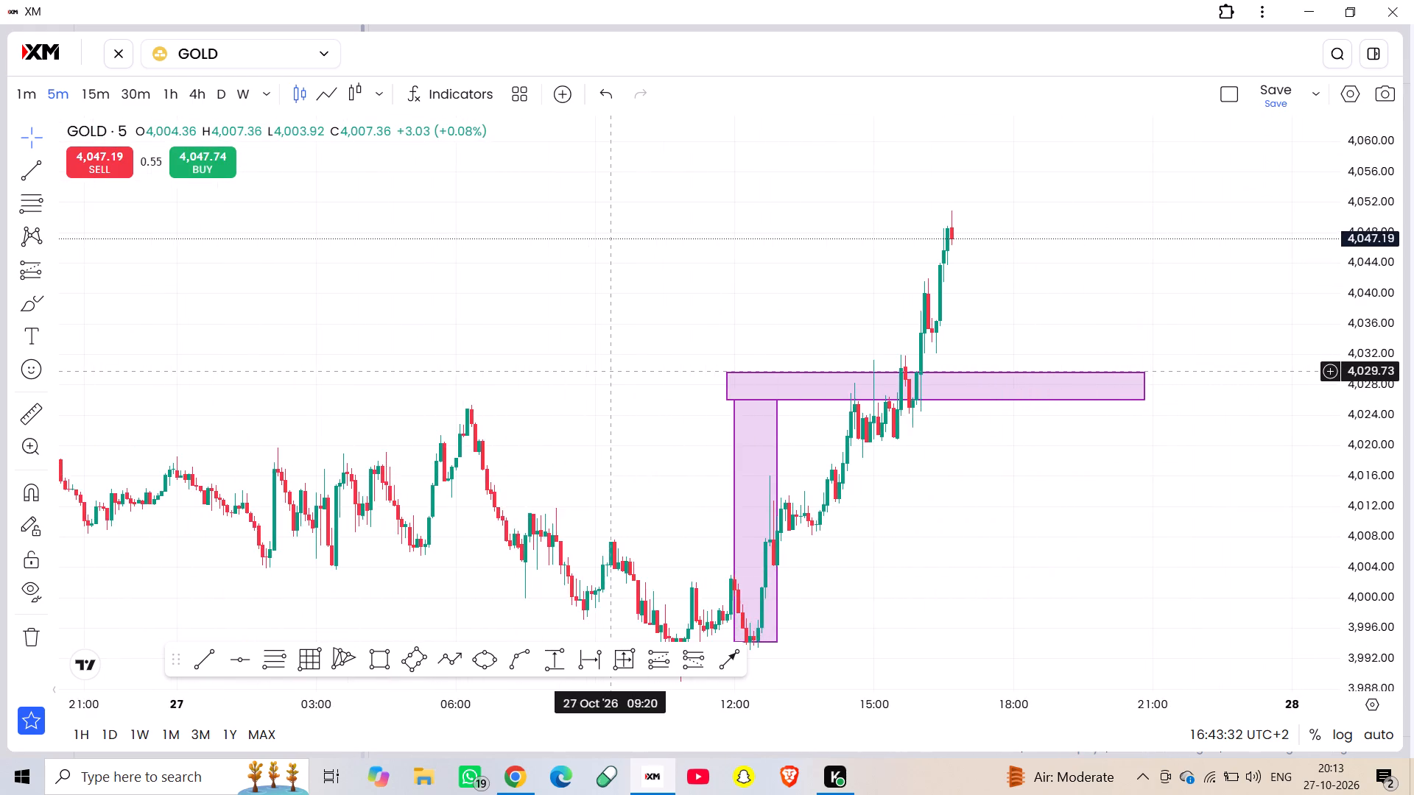
drag(713, 470, 722, 244)
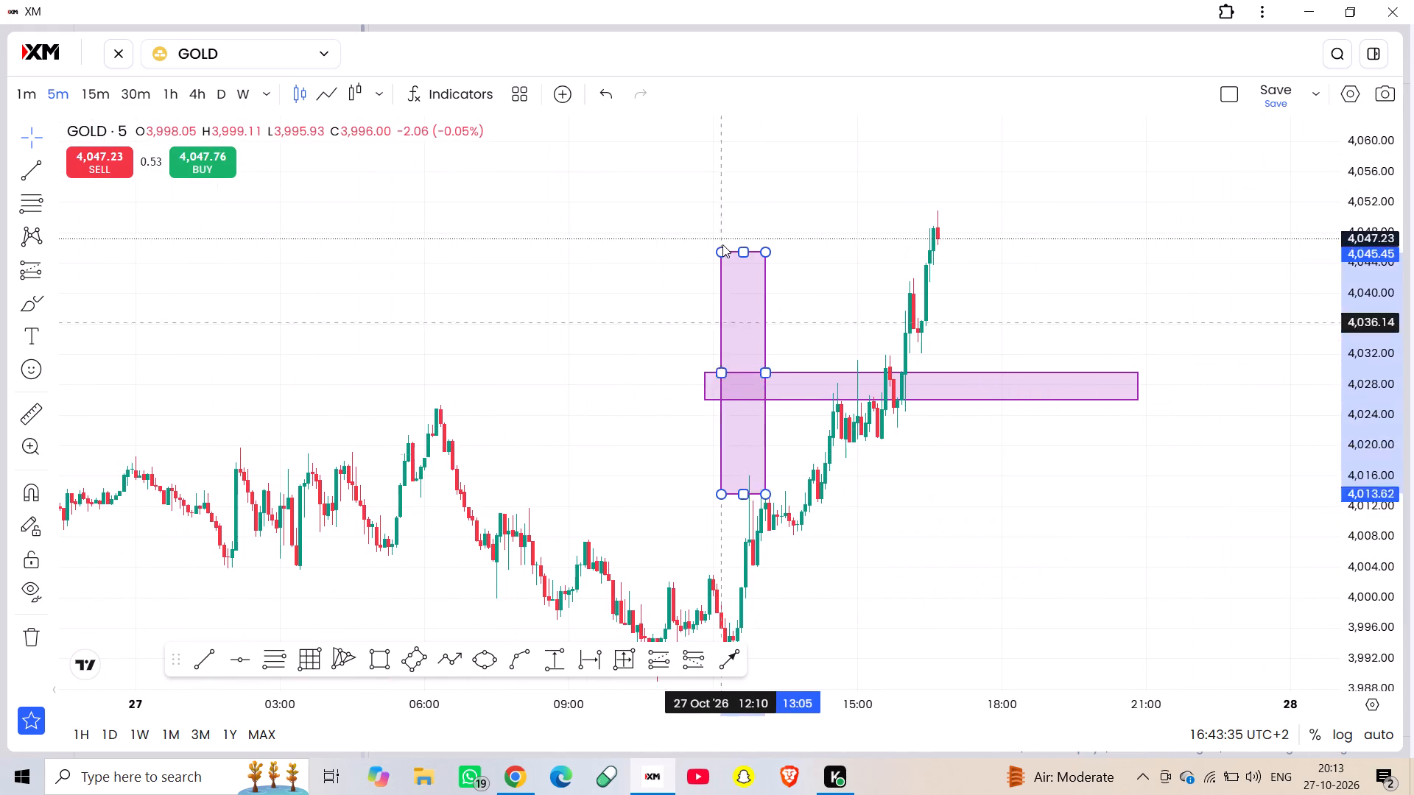
drag(722, 244, 717, 228)
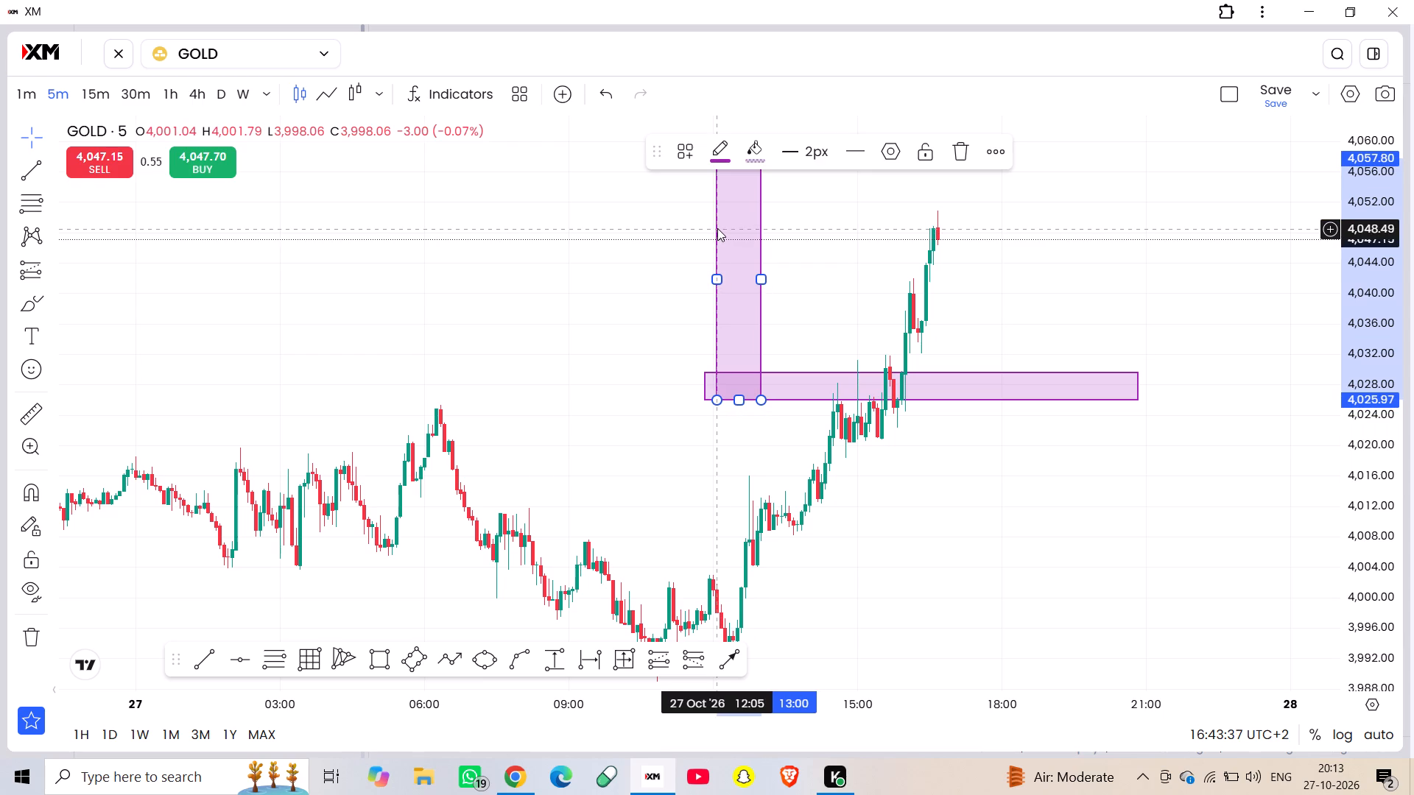
Move the wide purple rectangle up to span 4,054.05 to 4,057.69, from 12:05 to 21:05 on 27 October.
drag(1091, 239, 1052, 342)
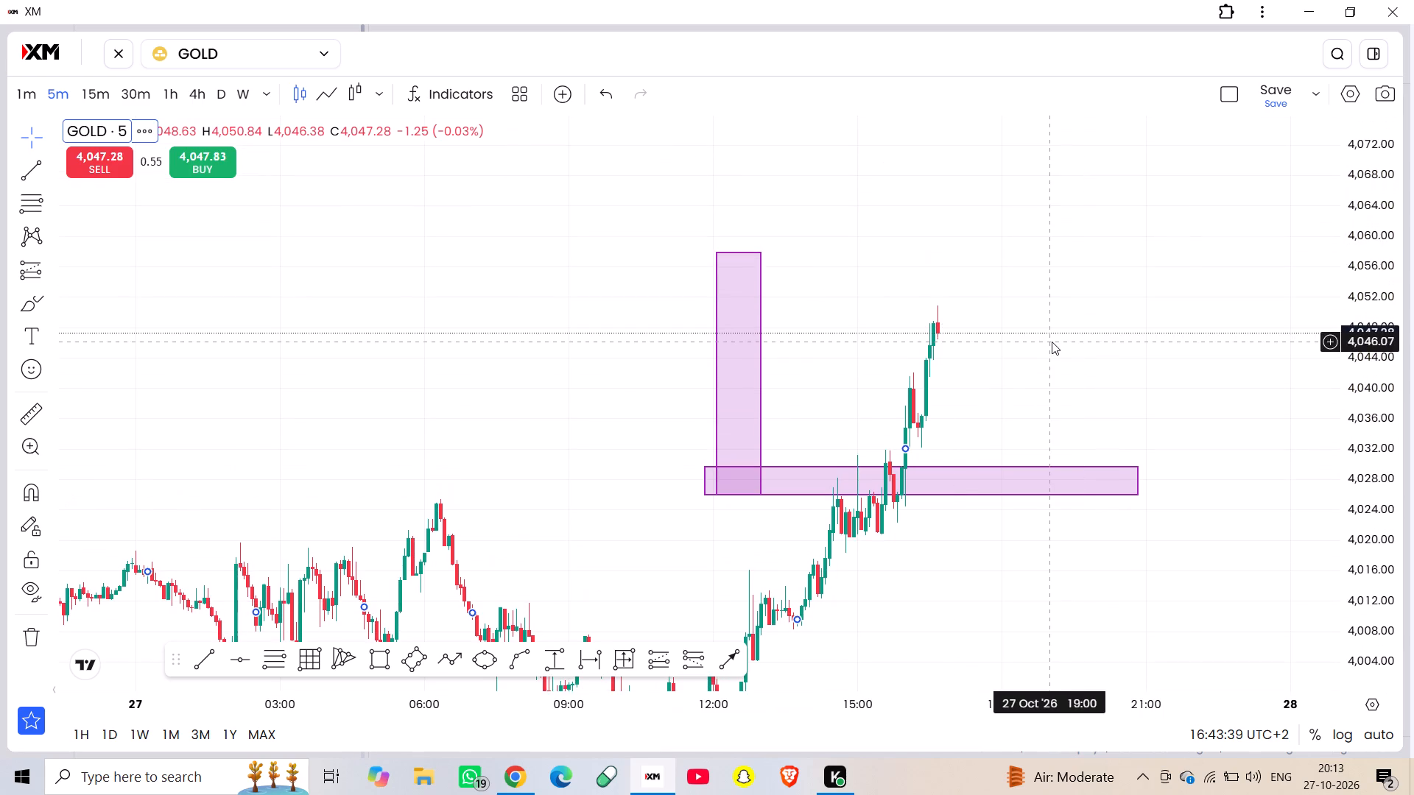
scroll(1052, 342, down, 14)
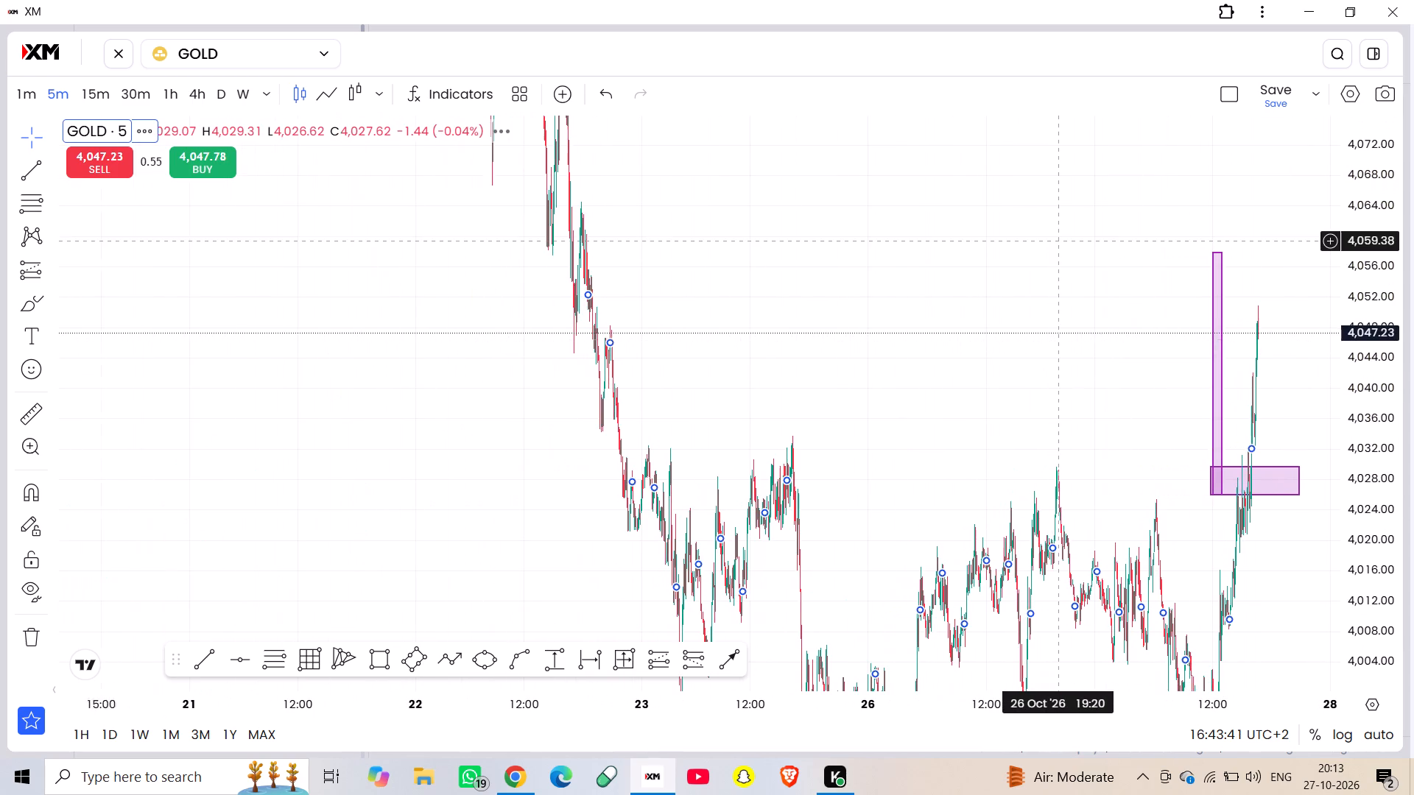
scroll(1060, 250, up, 6)
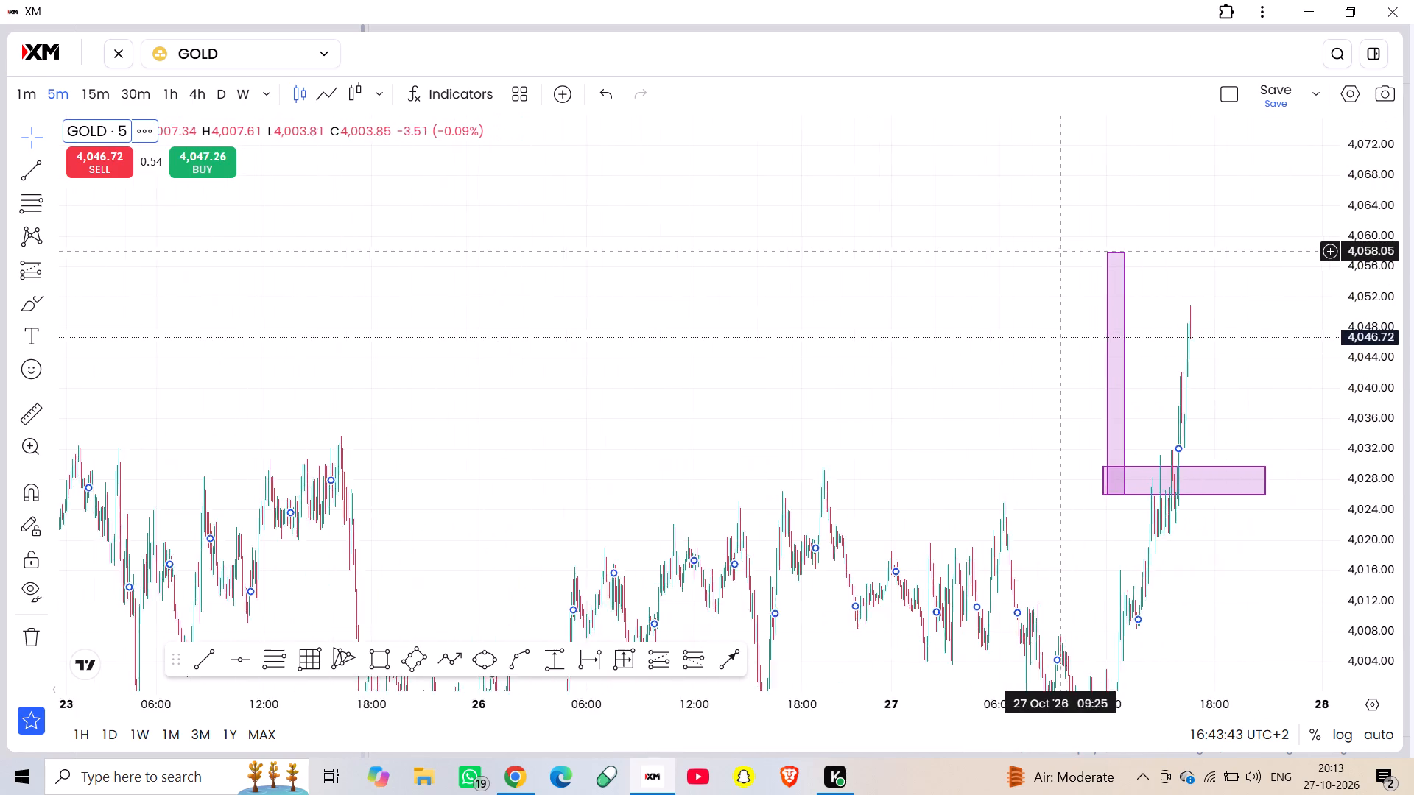
scroll(1060, 250, up, 5)
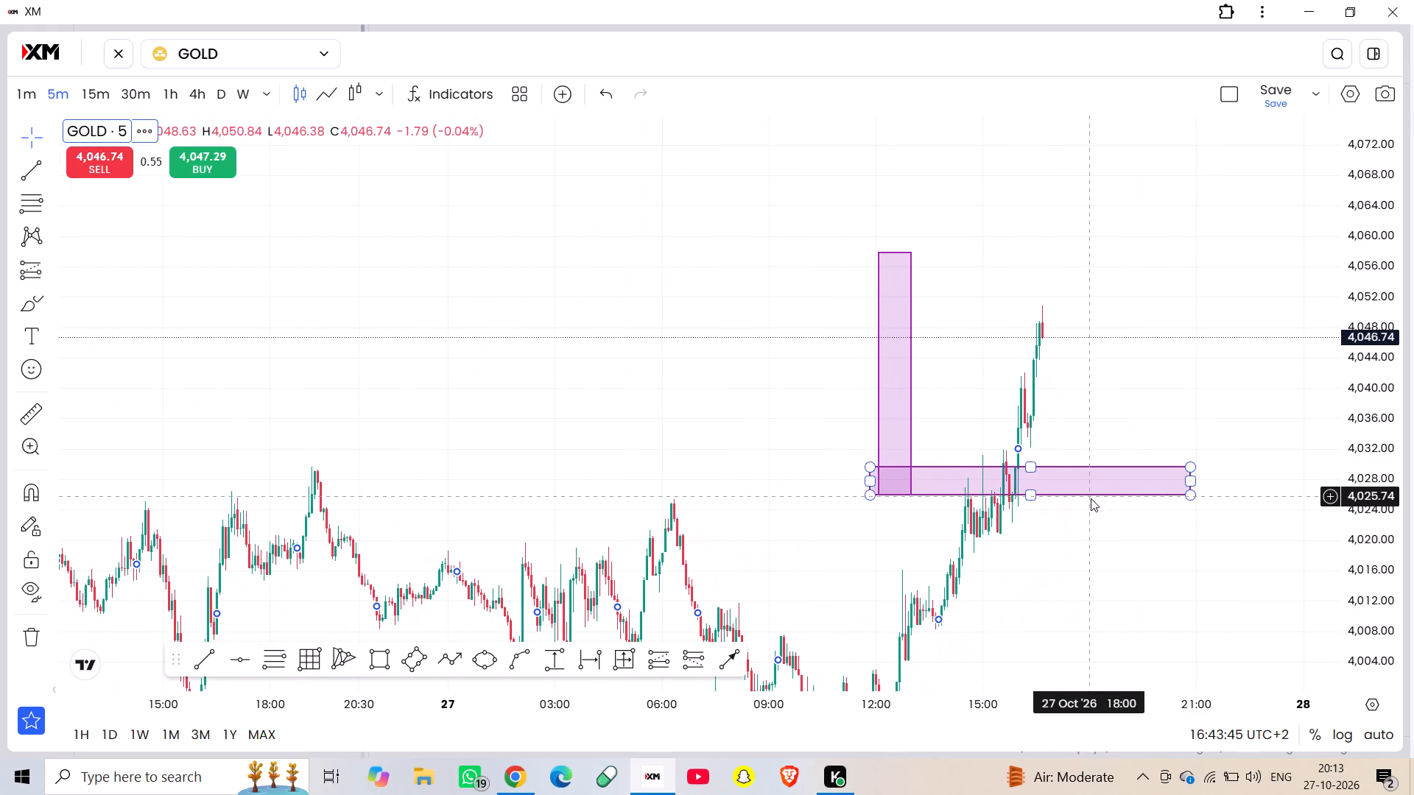
drag(1089, 494, 1101, 321)
click(1089, 310)
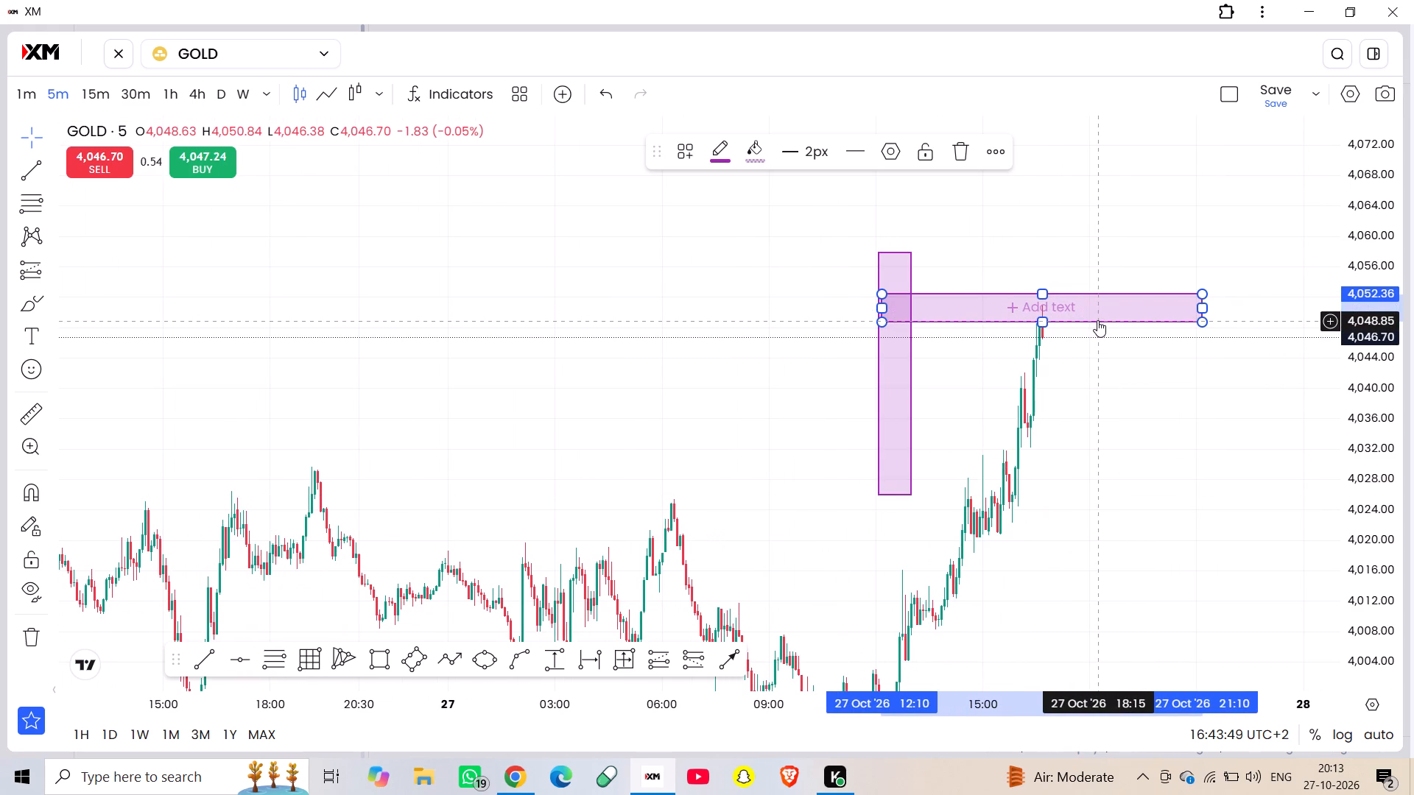
drag(1097, 320, 1097, 281)
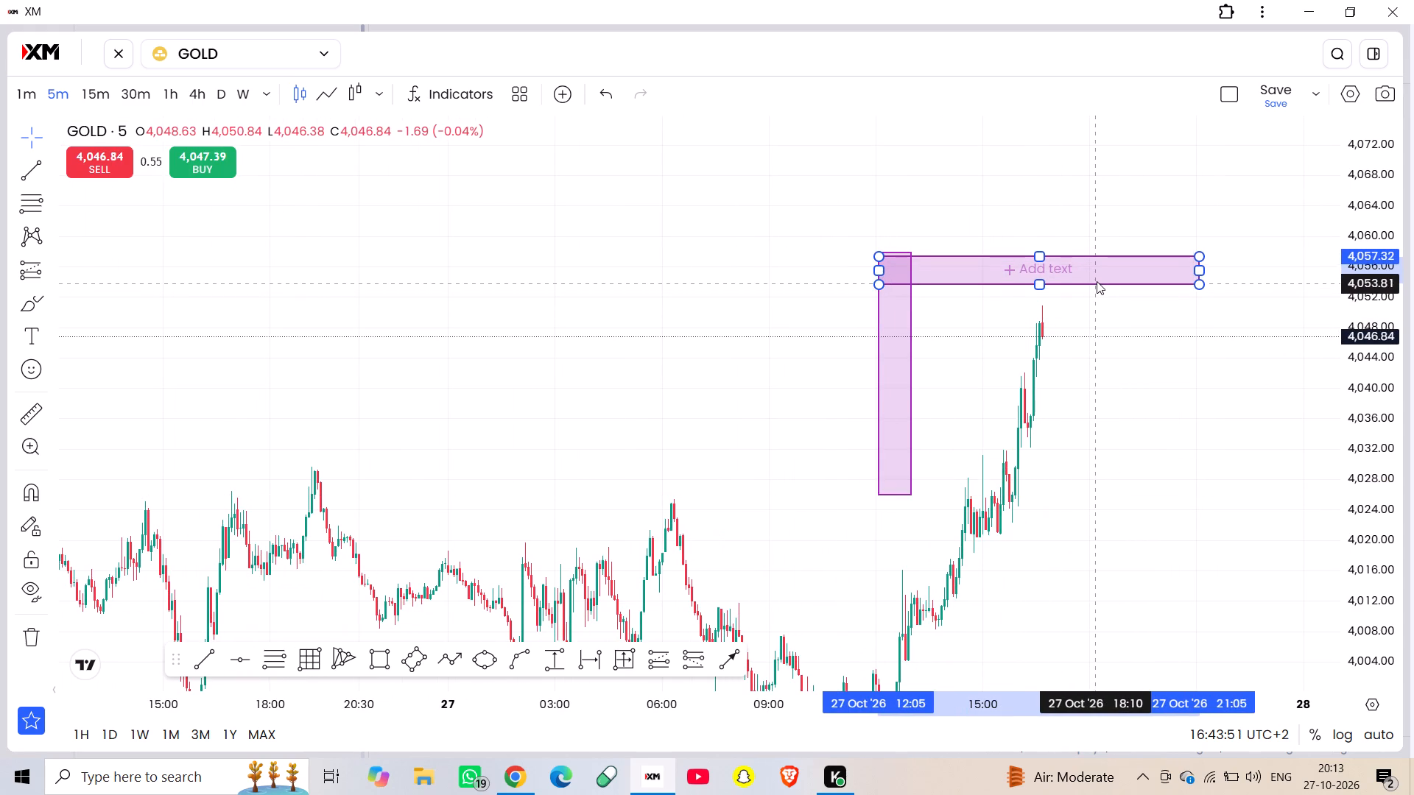
drag(1097, 281, 1097, 280)
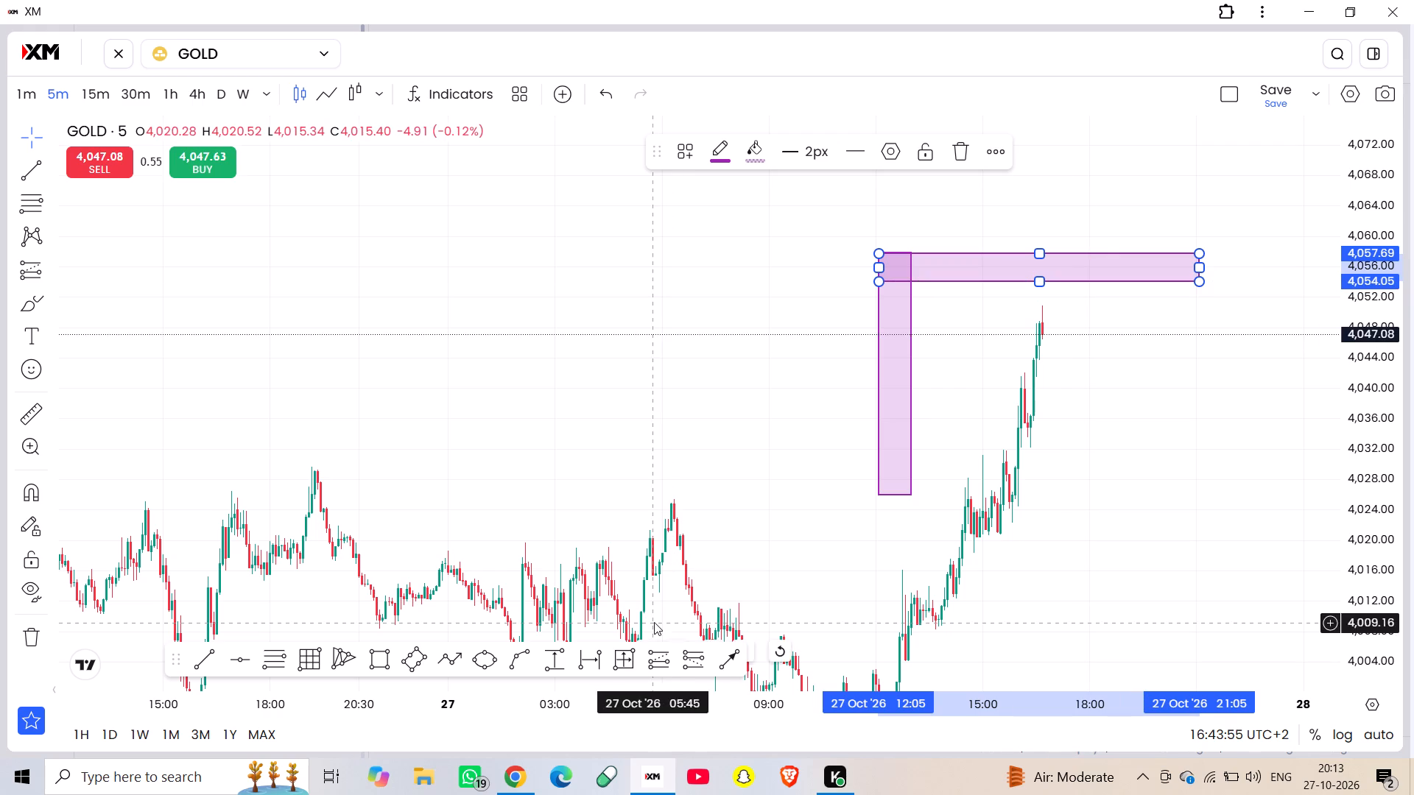
Switch to Instagram in Chrome and play the Elon Musk Starlink reel with sound at reduced volume, muting it when done.
click(519, 772)
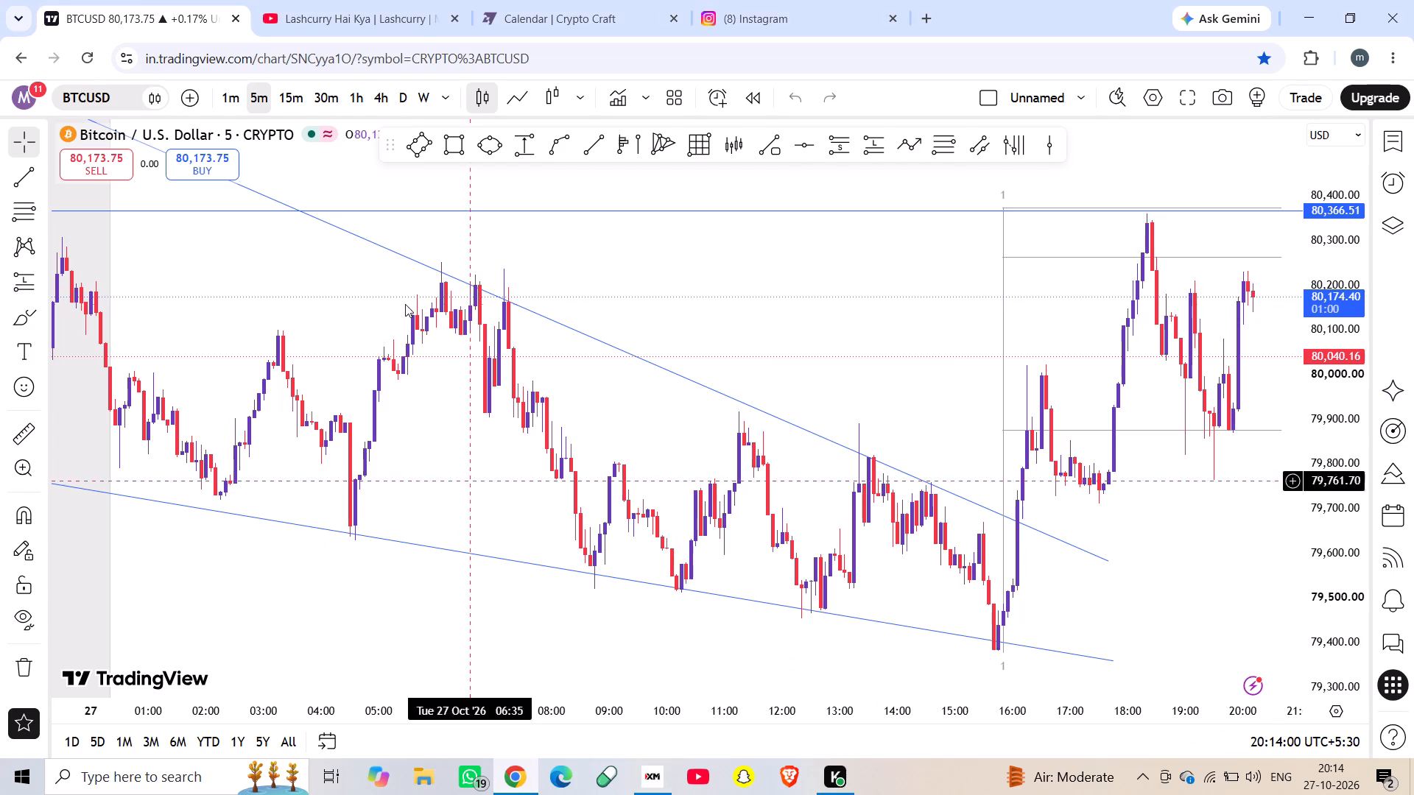
click(833, 0)
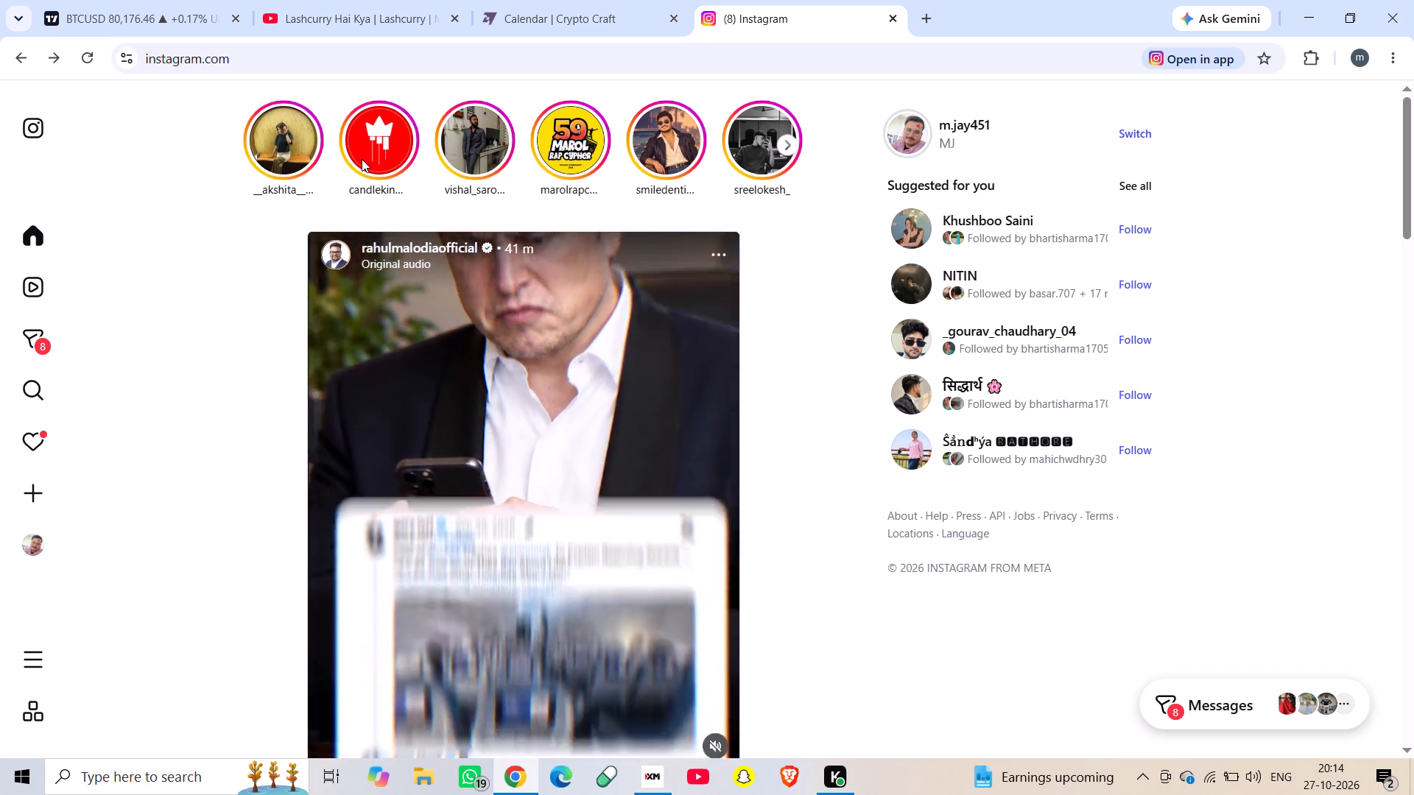
scroll(362, 159, down, 1)
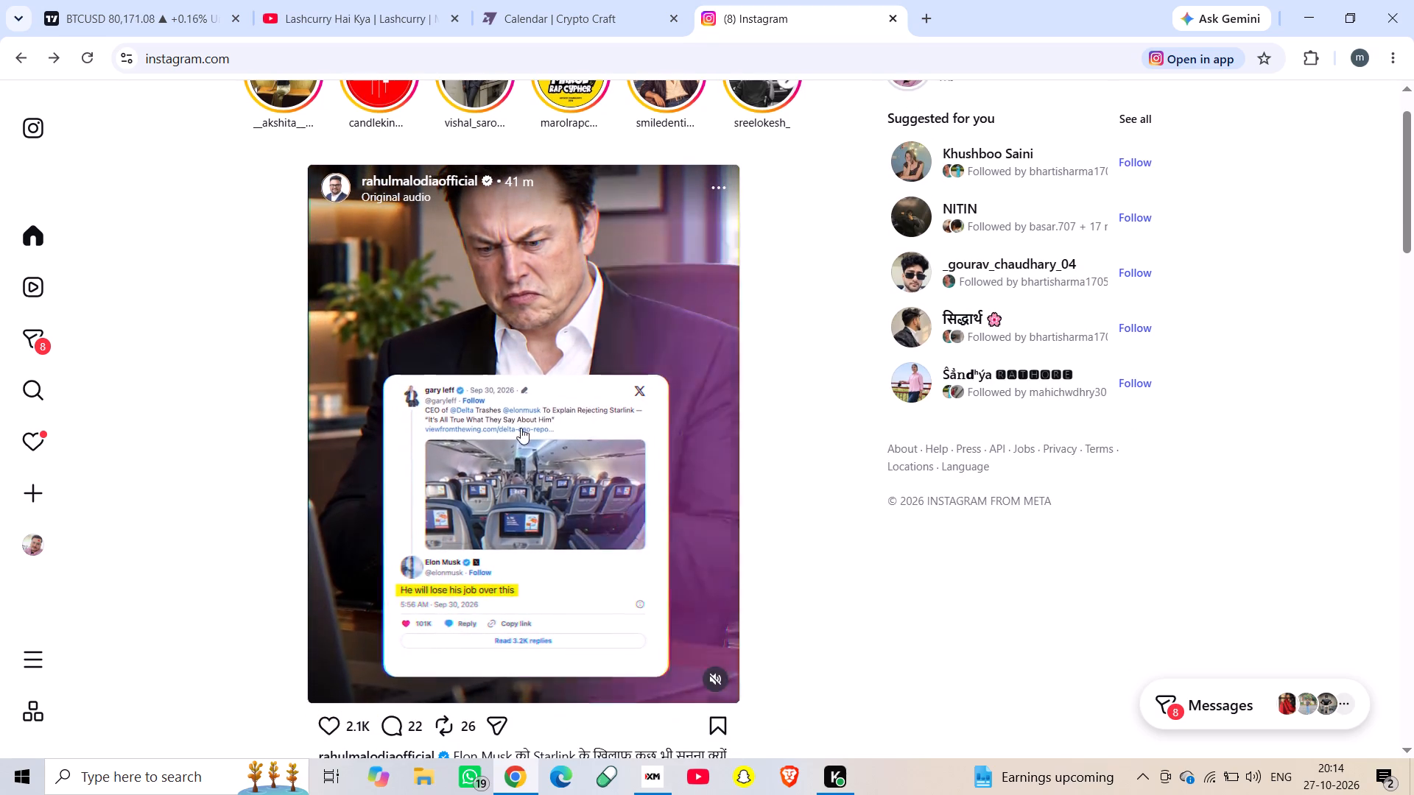
click(707, 676)
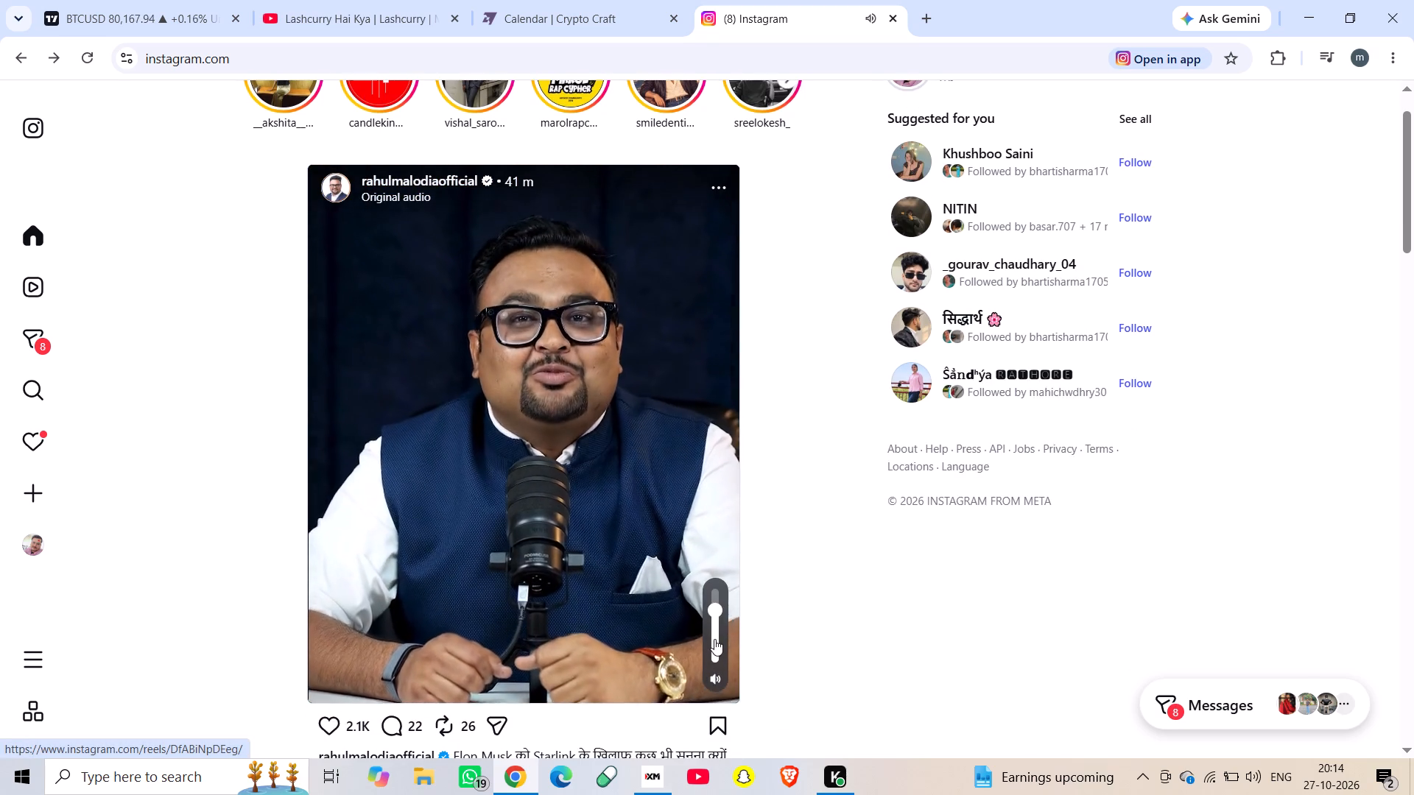
click(714, 637)
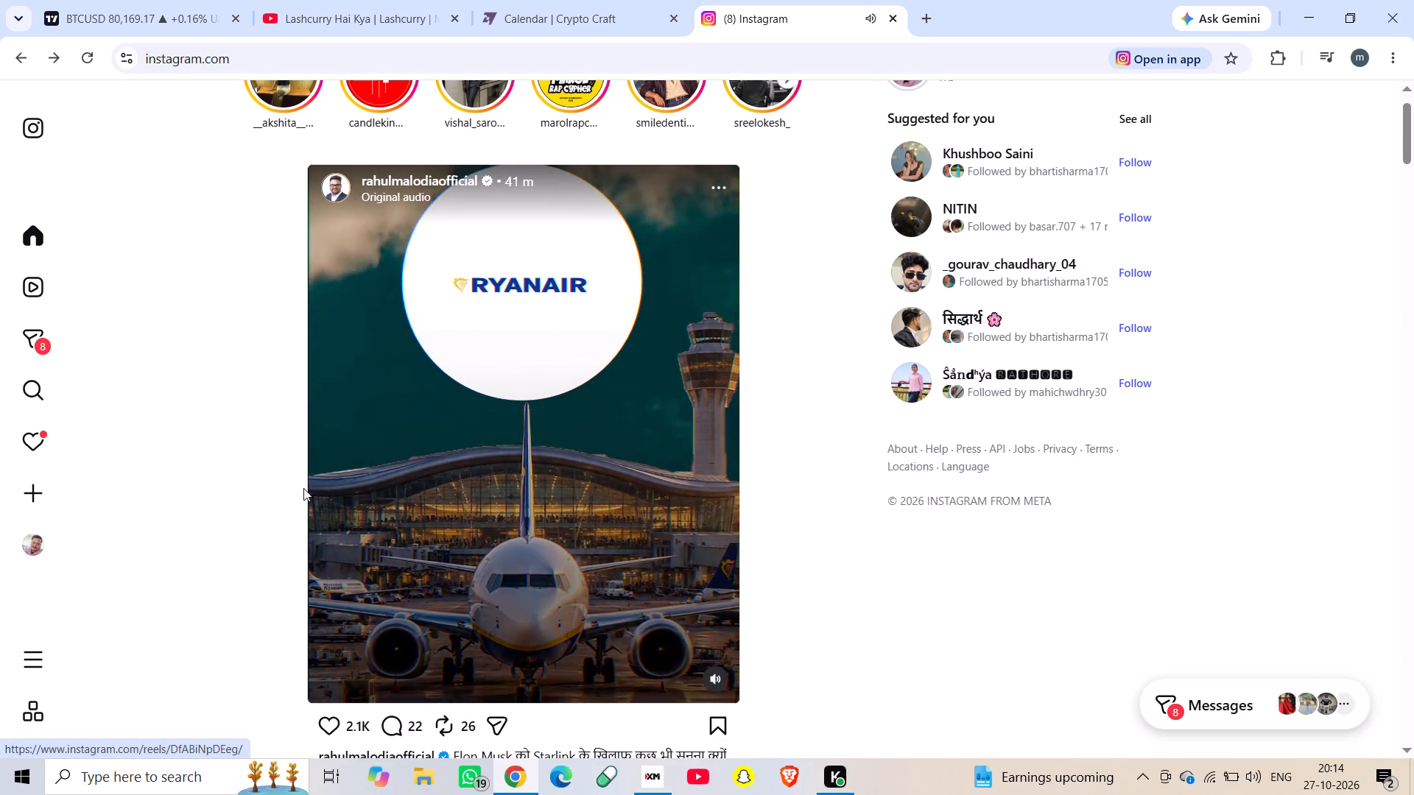
scroll(303, 488, down, 1)
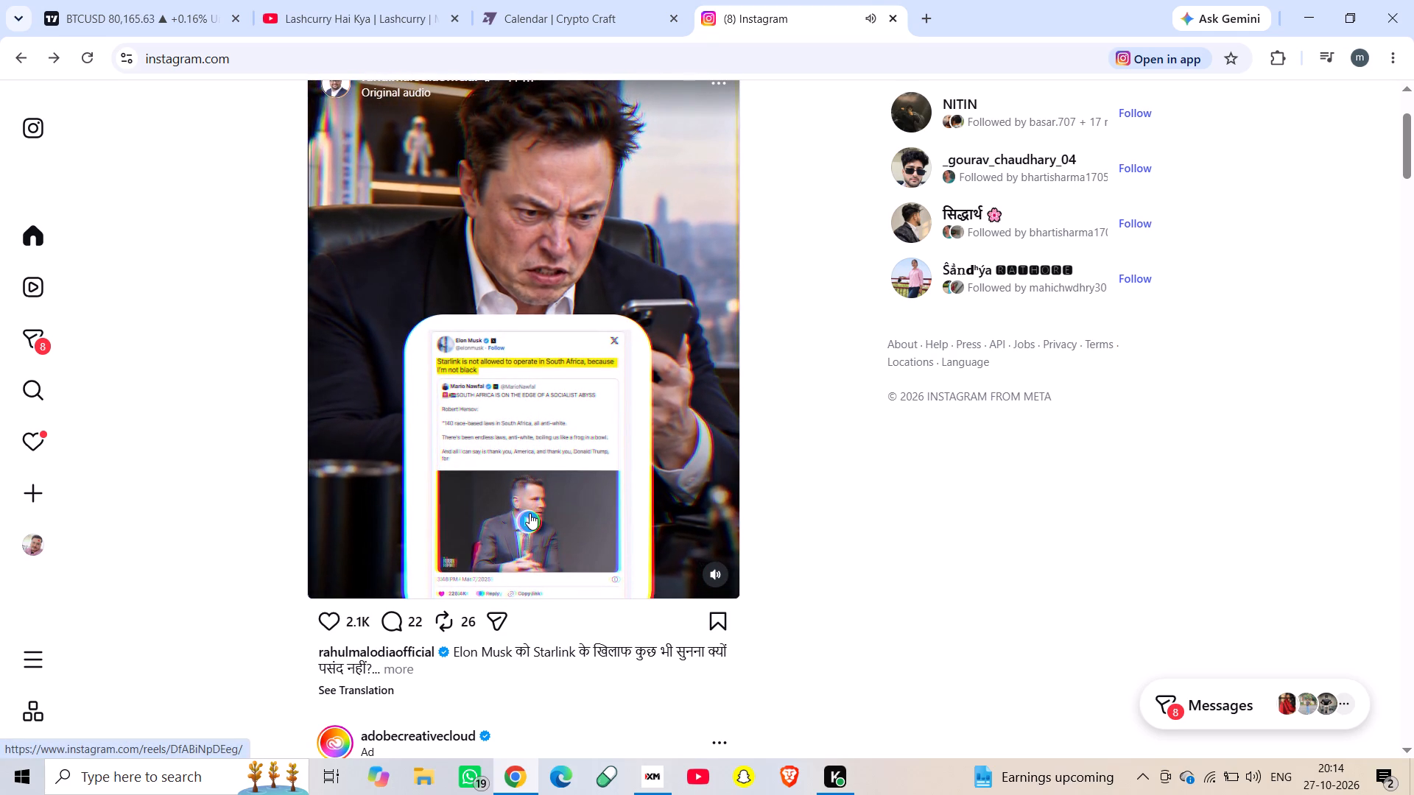
click(722, 579)
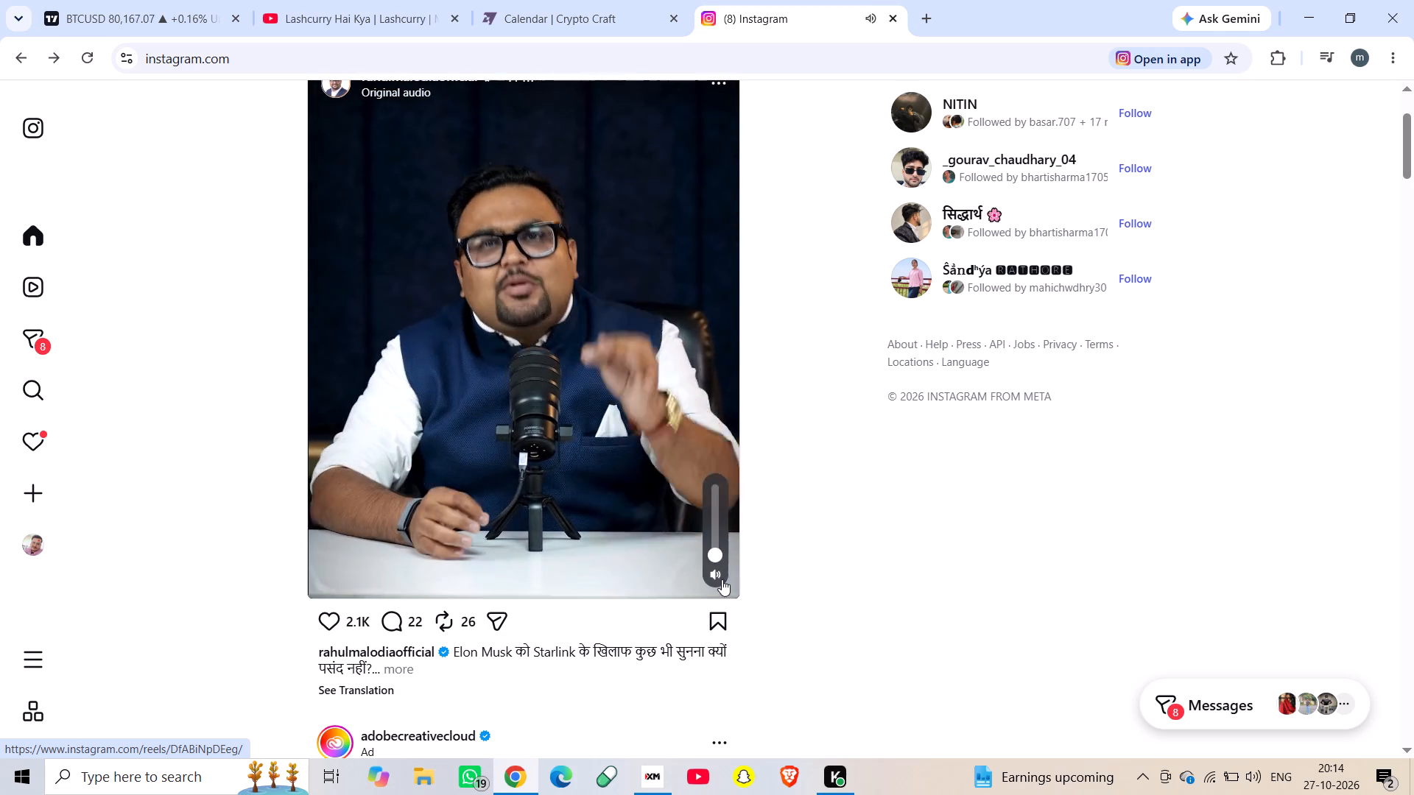
scroll(337, 451, down, 1)
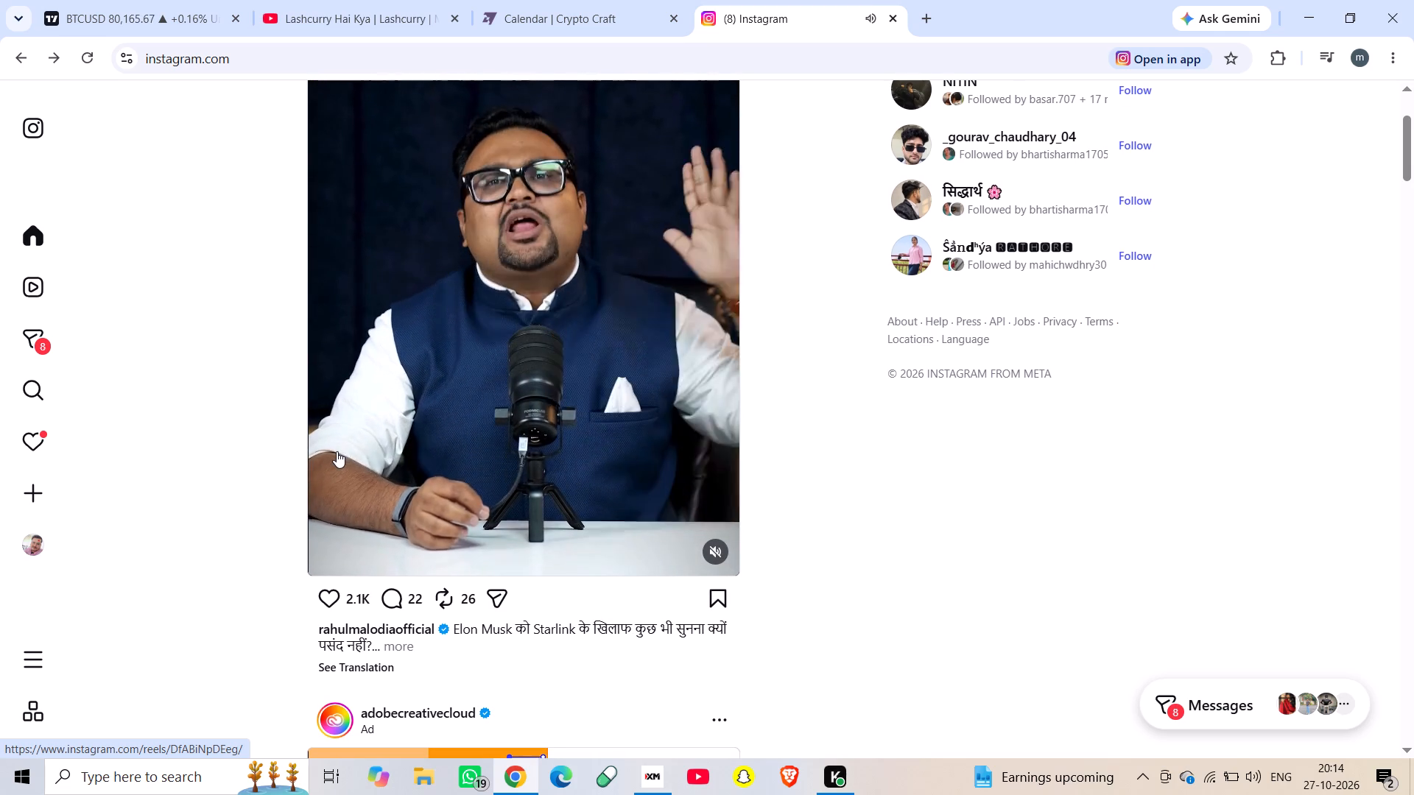
Browse the posts and reels in the Instagram home feed, down to the rajshamani quote post.
scroll(337, 451, down, 1)
scroll(337, 451, up, 4)
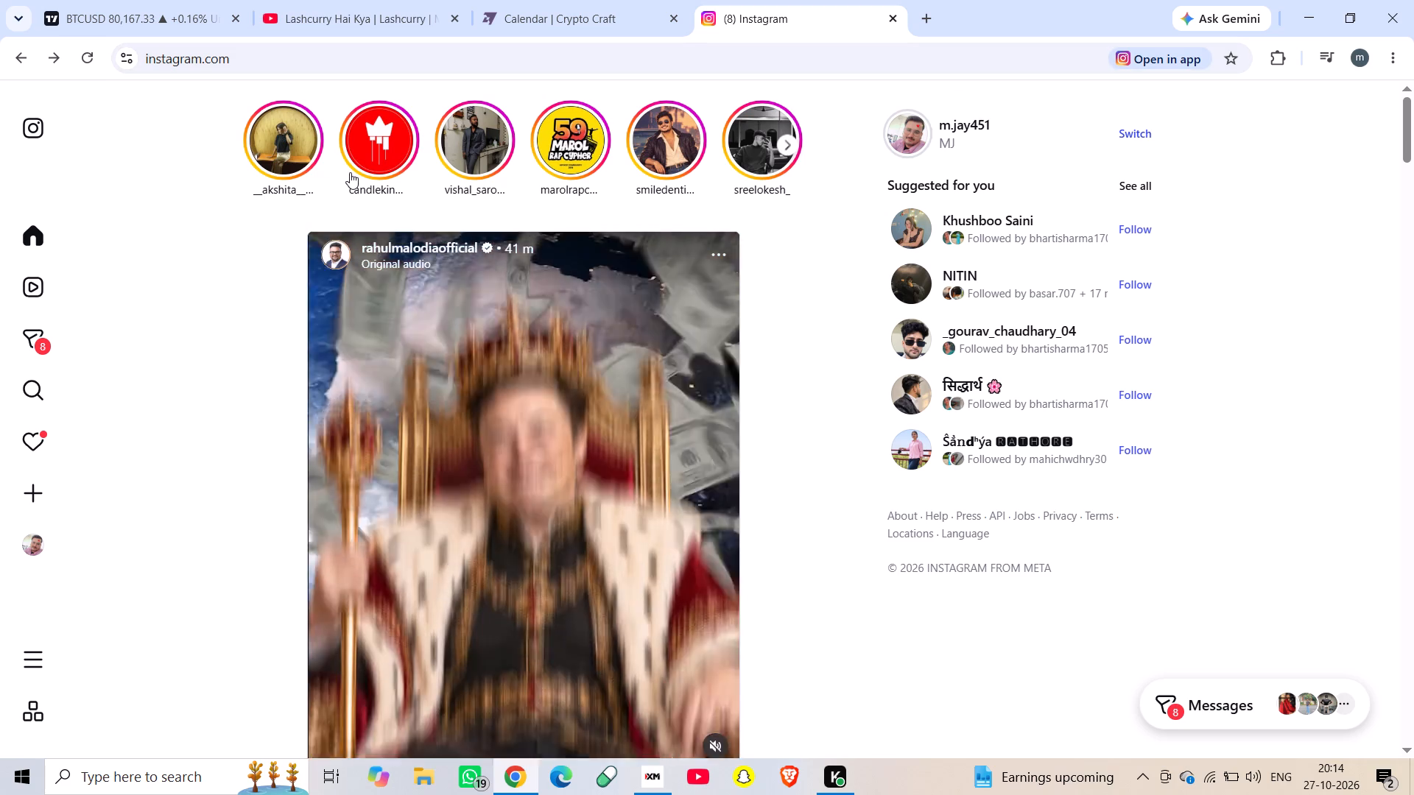
scroll(245, 410, down, 10)
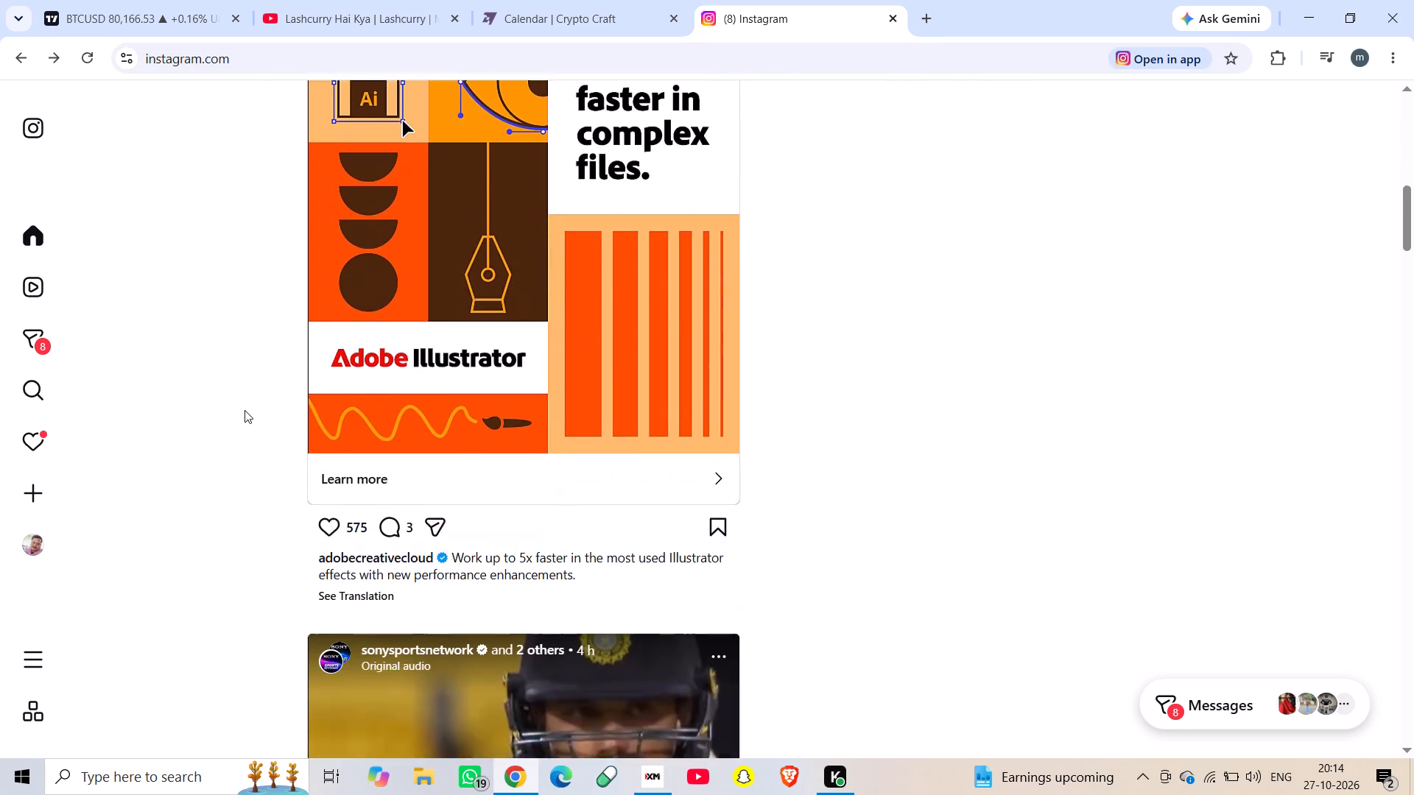
scroll(245, 410, down, 2)
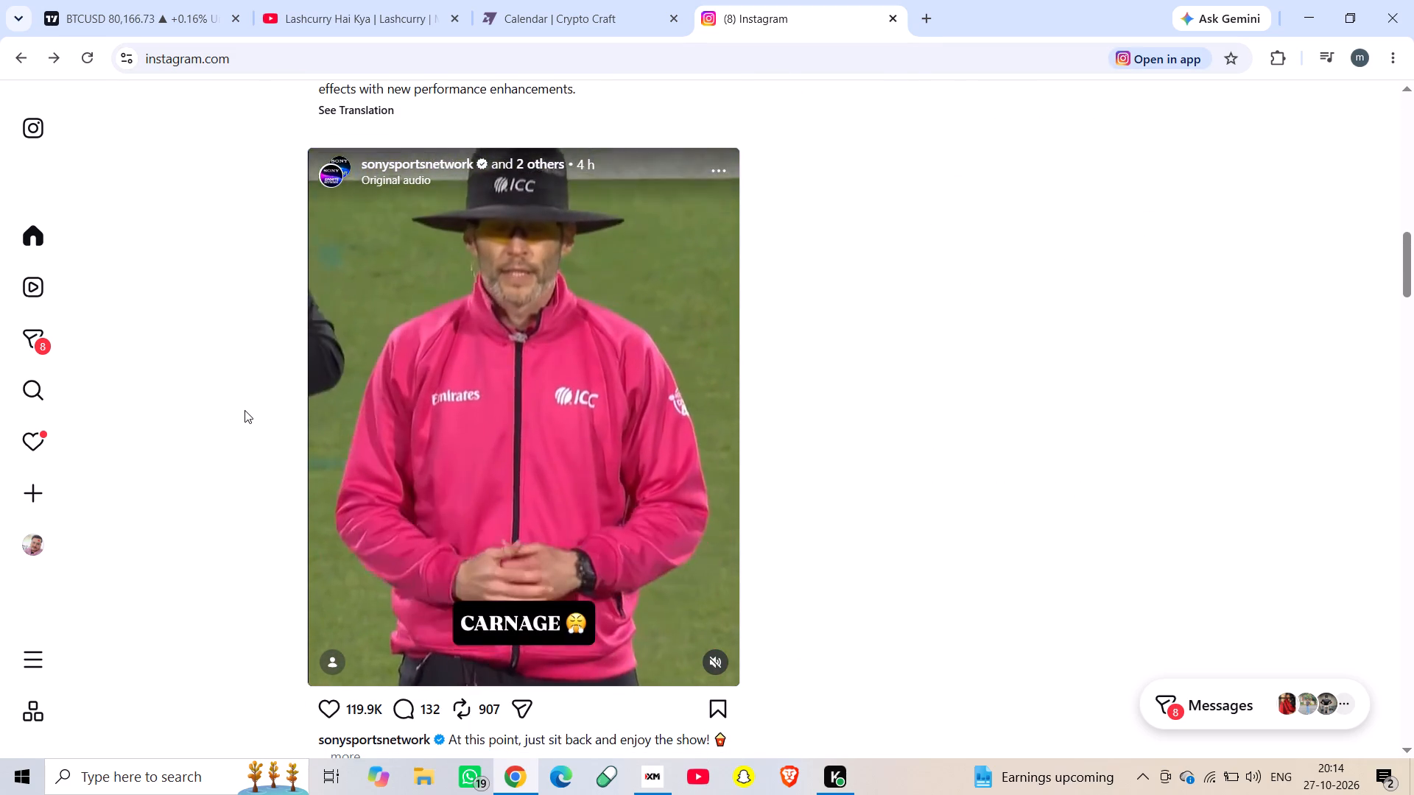
scroll(245, 410, down, 9)
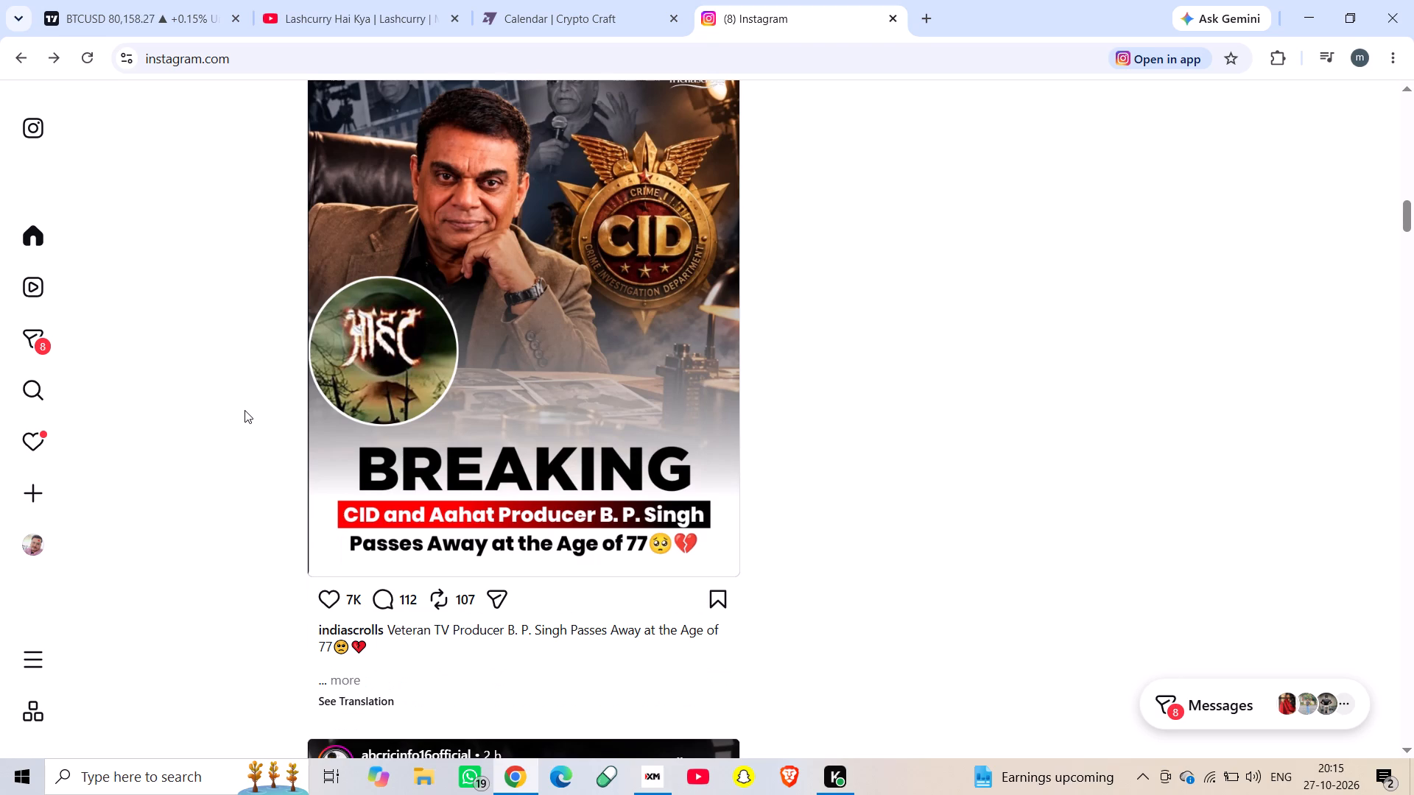
scroll(245, 410, down, 6)
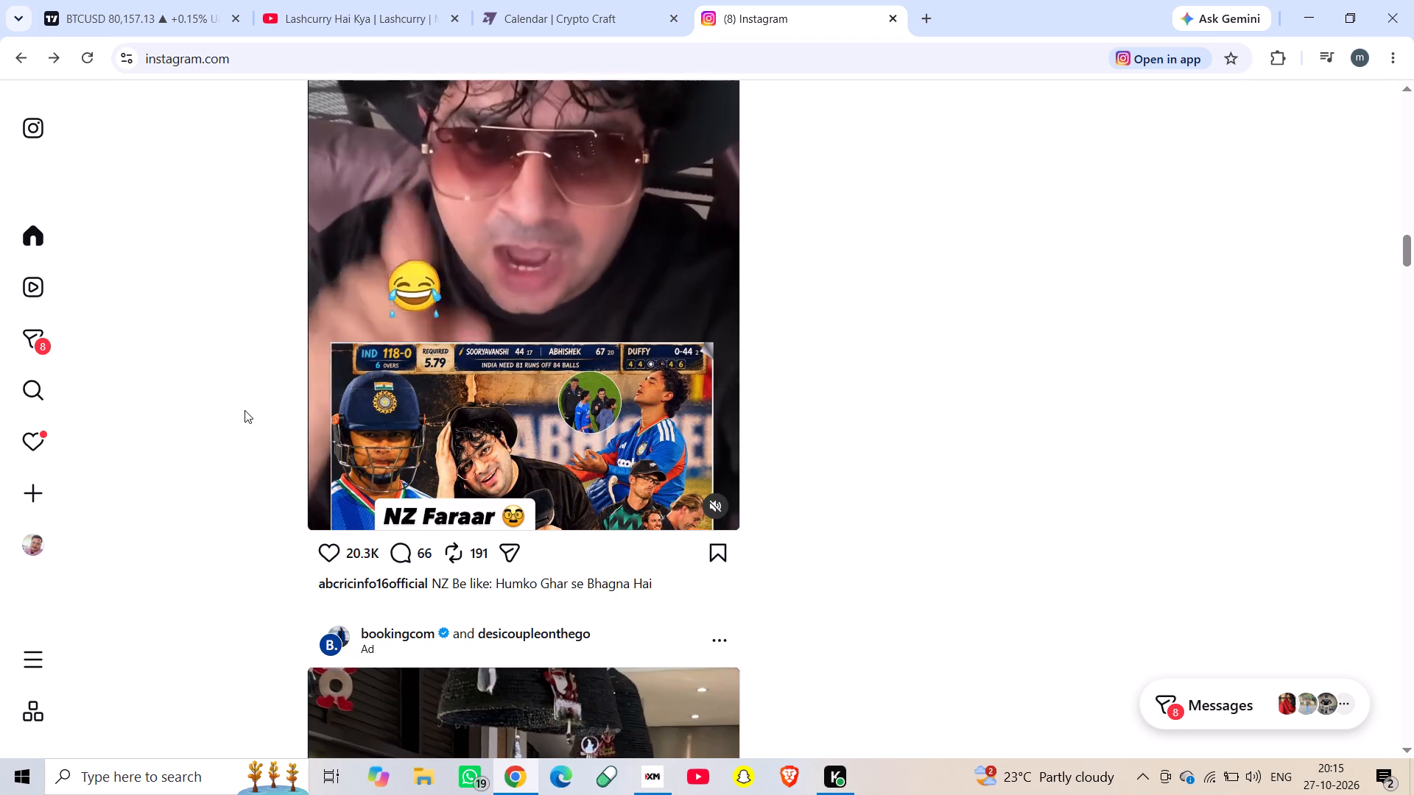
scroll(245, 410, down, 10)
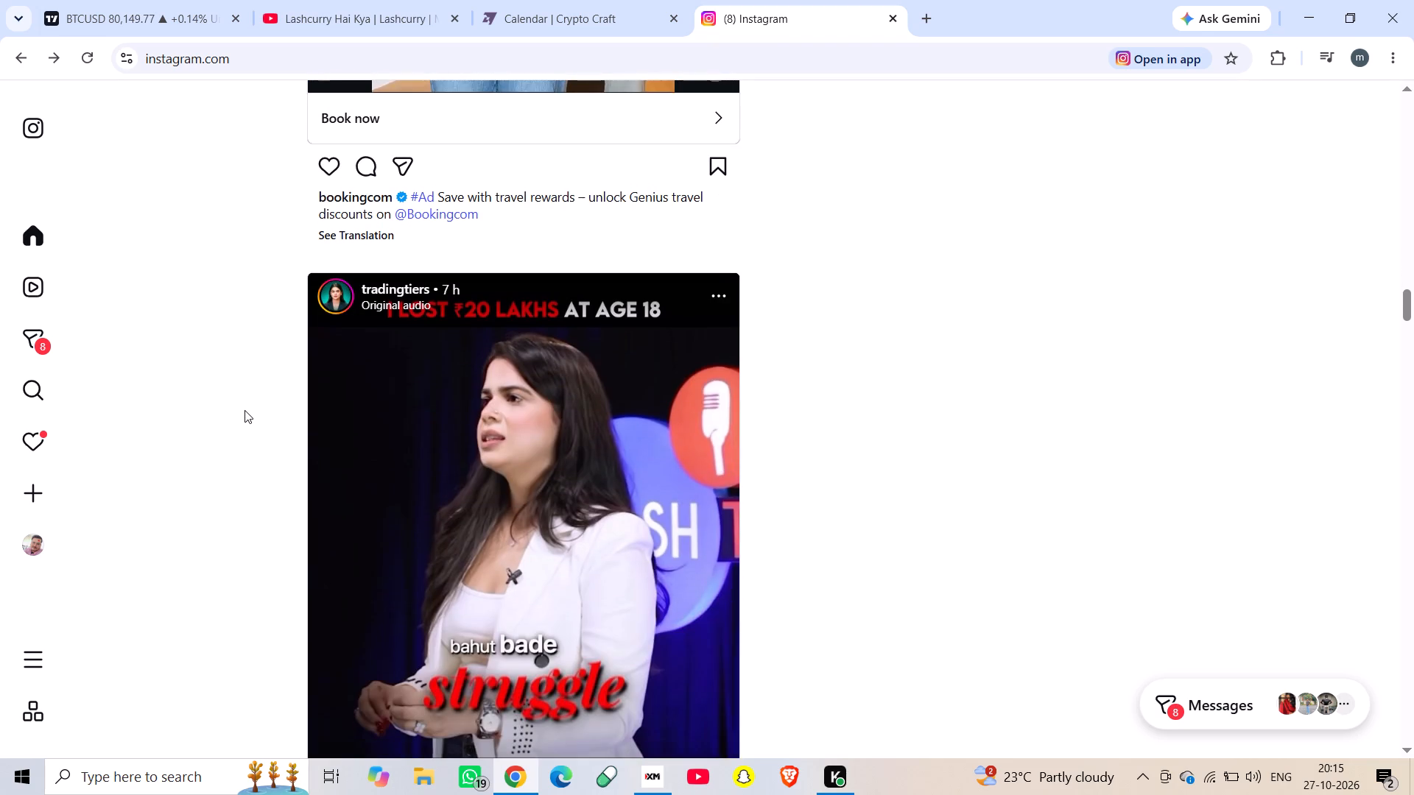
scroll(245, 410, down, 5)
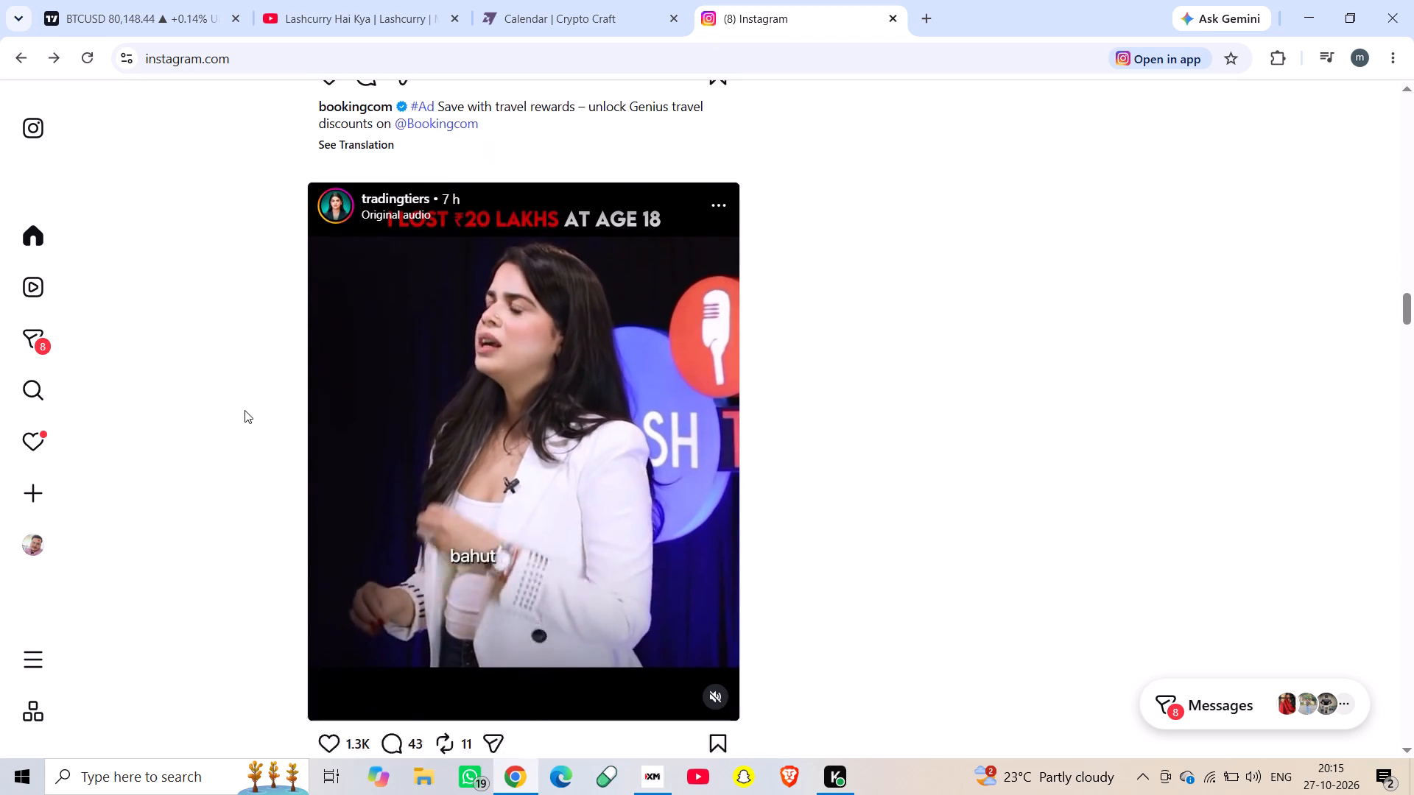
scroll(245, 410, down, 3)
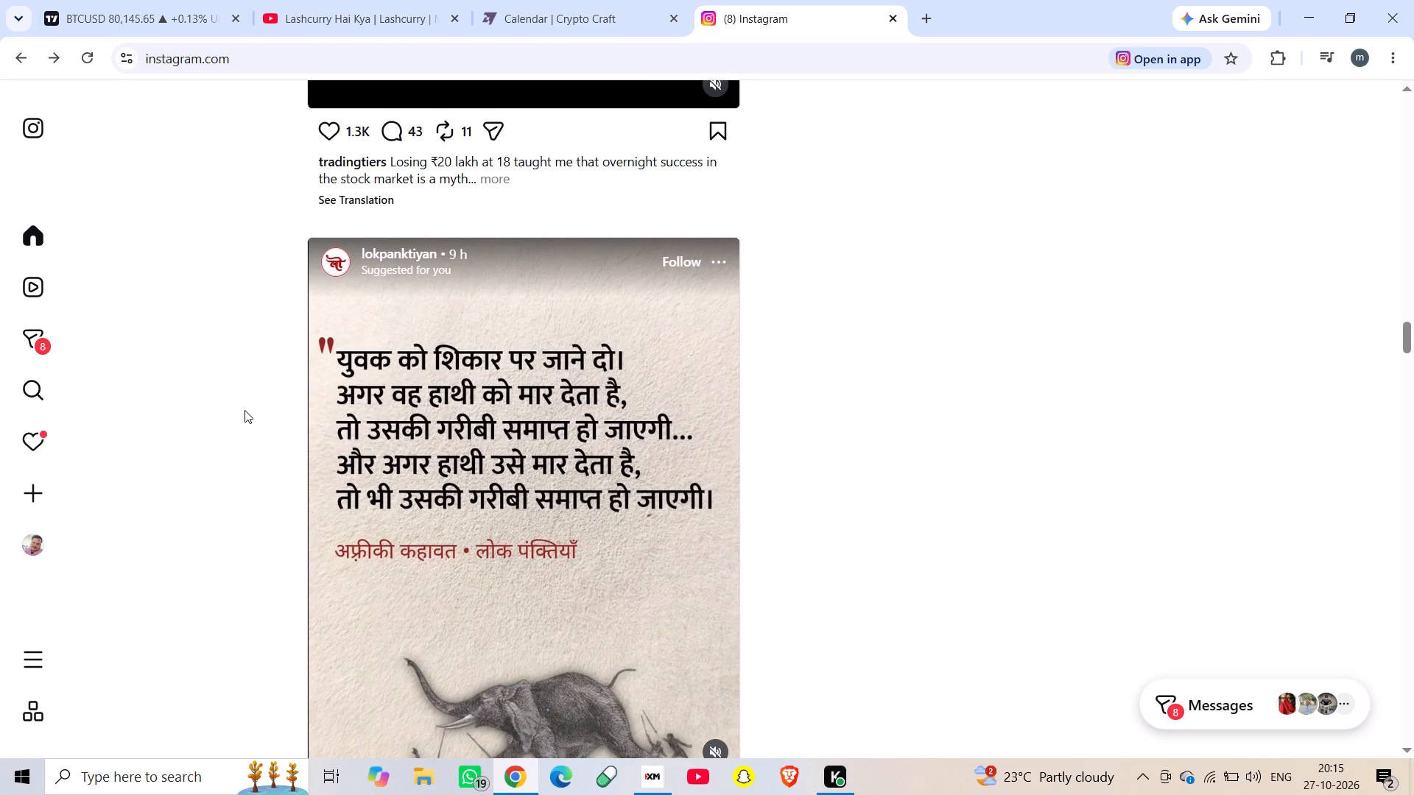
scroll(245, 410, down, 2)
scroll(245, 410, up, 1)
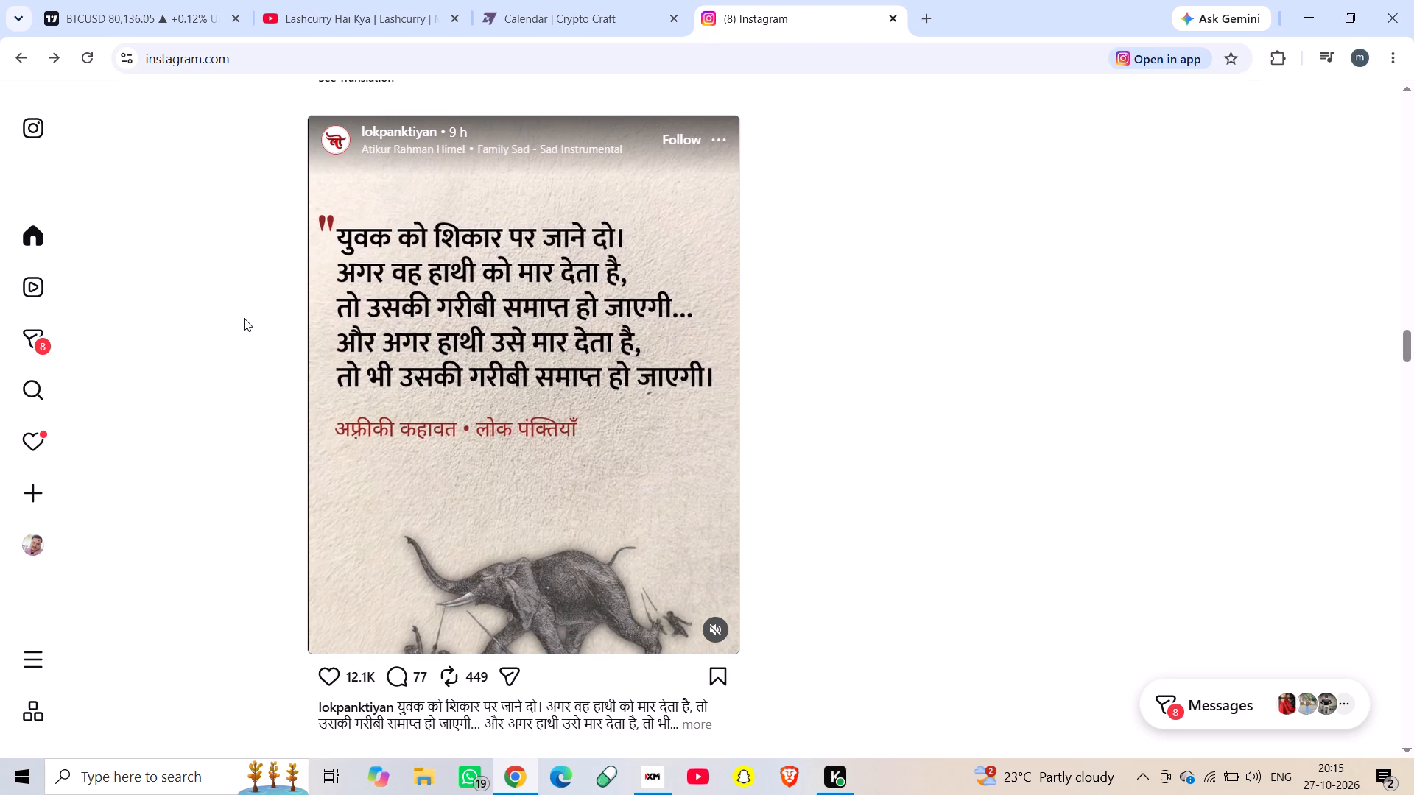
scroll(244, 318, down, 7)
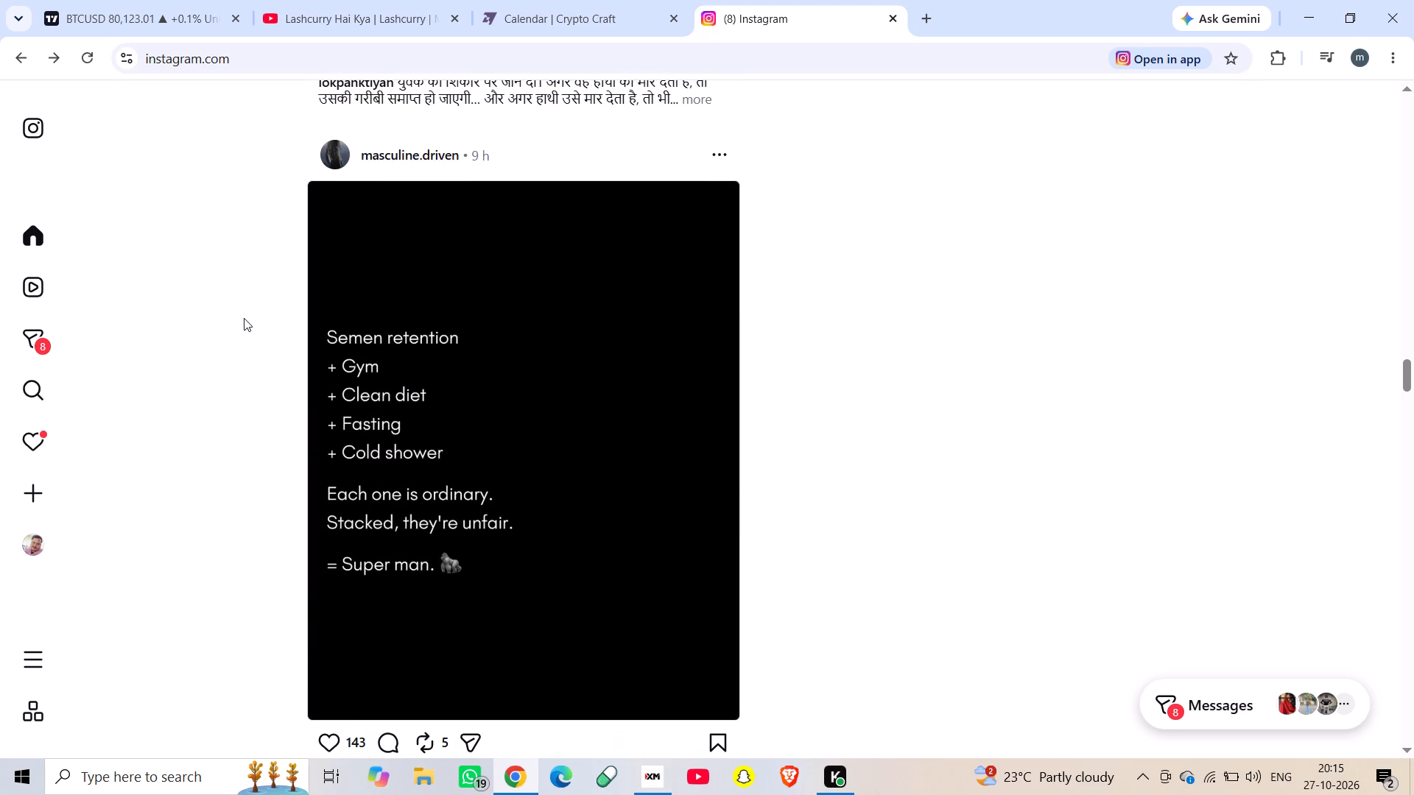
scroll(244, 318, down, 10)
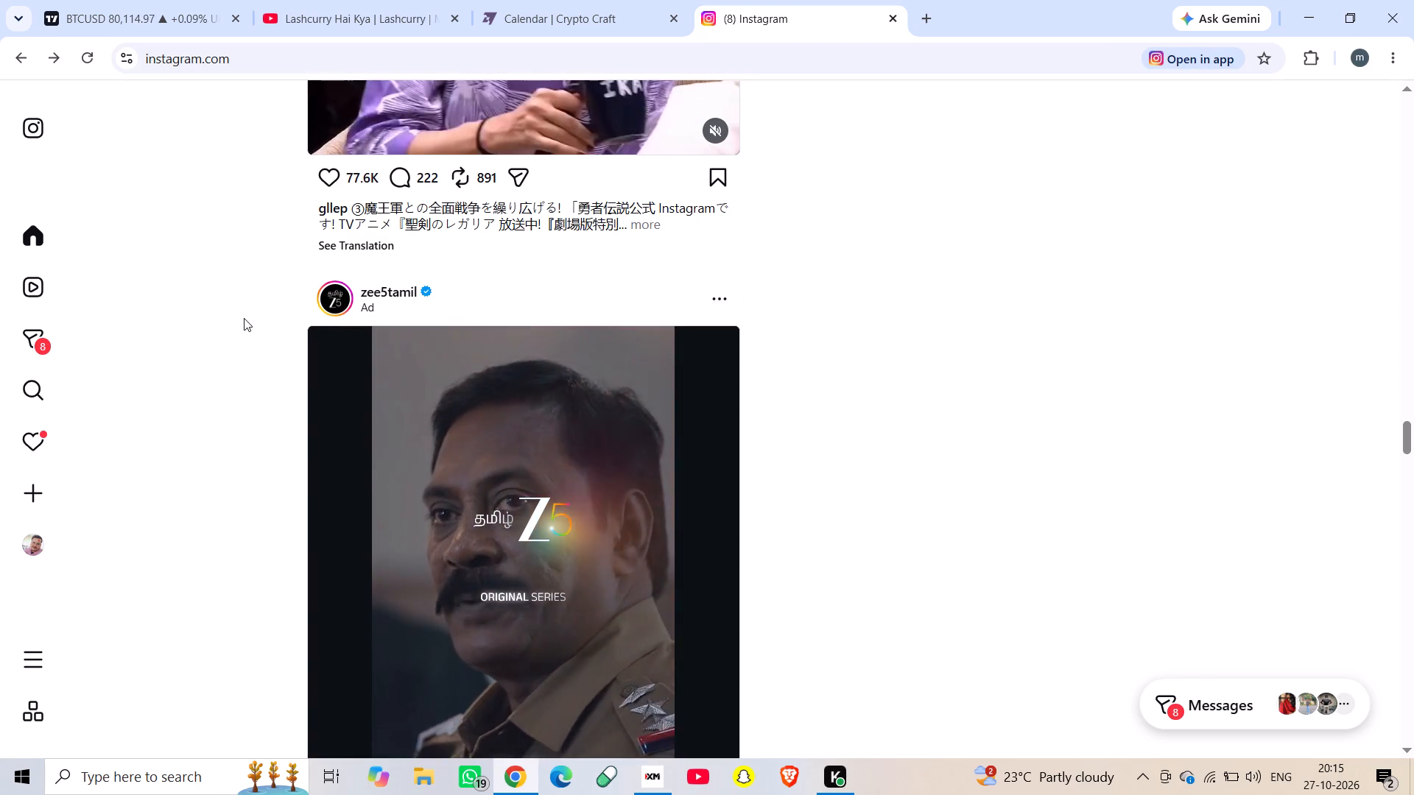
scroll(244, 318, down, 6)
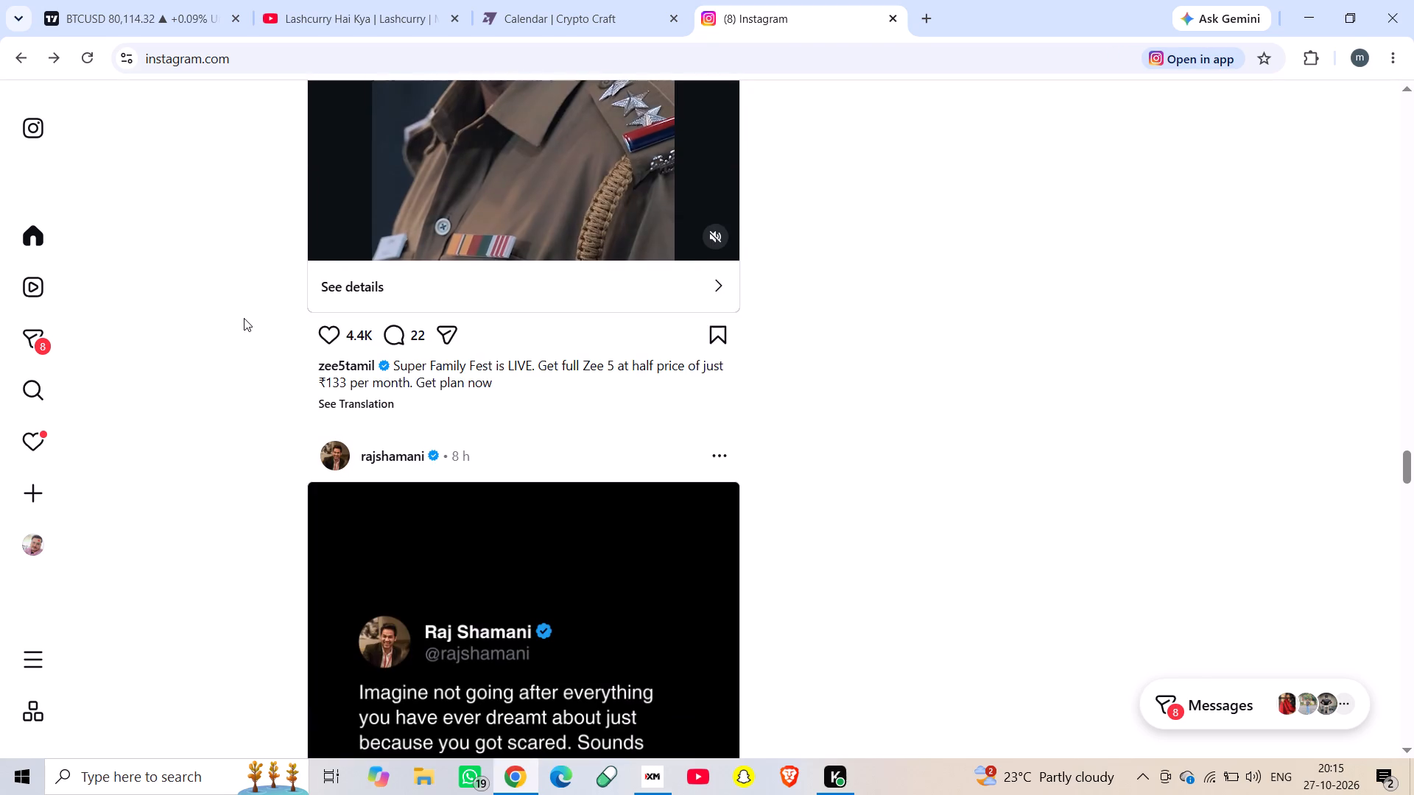
scroll(244, 318, down, 3)
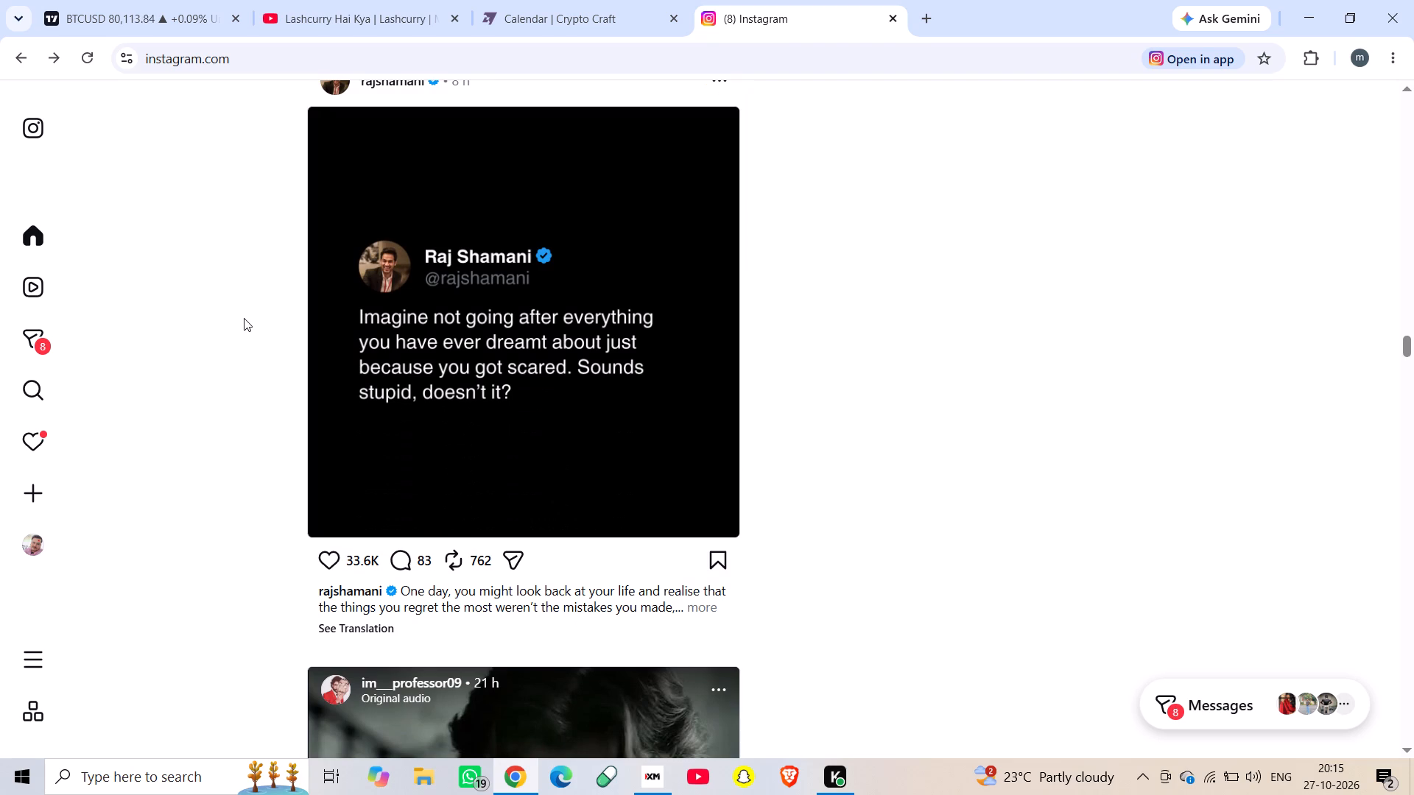
Unmute the reel showing a chained man, just below the rajshamani quote post.
scroll(615, 317, down, 3)
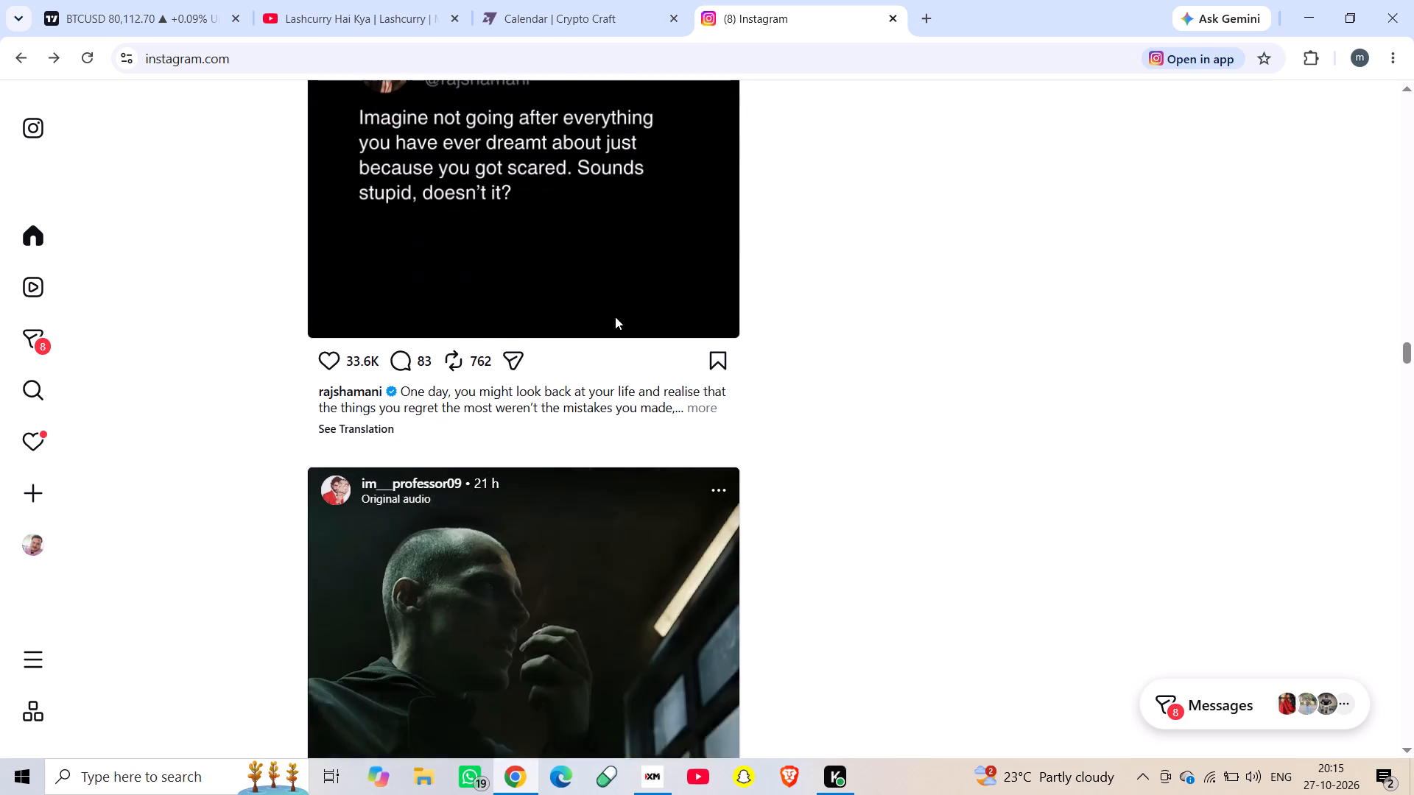
scroll(615, 317, down, 3)
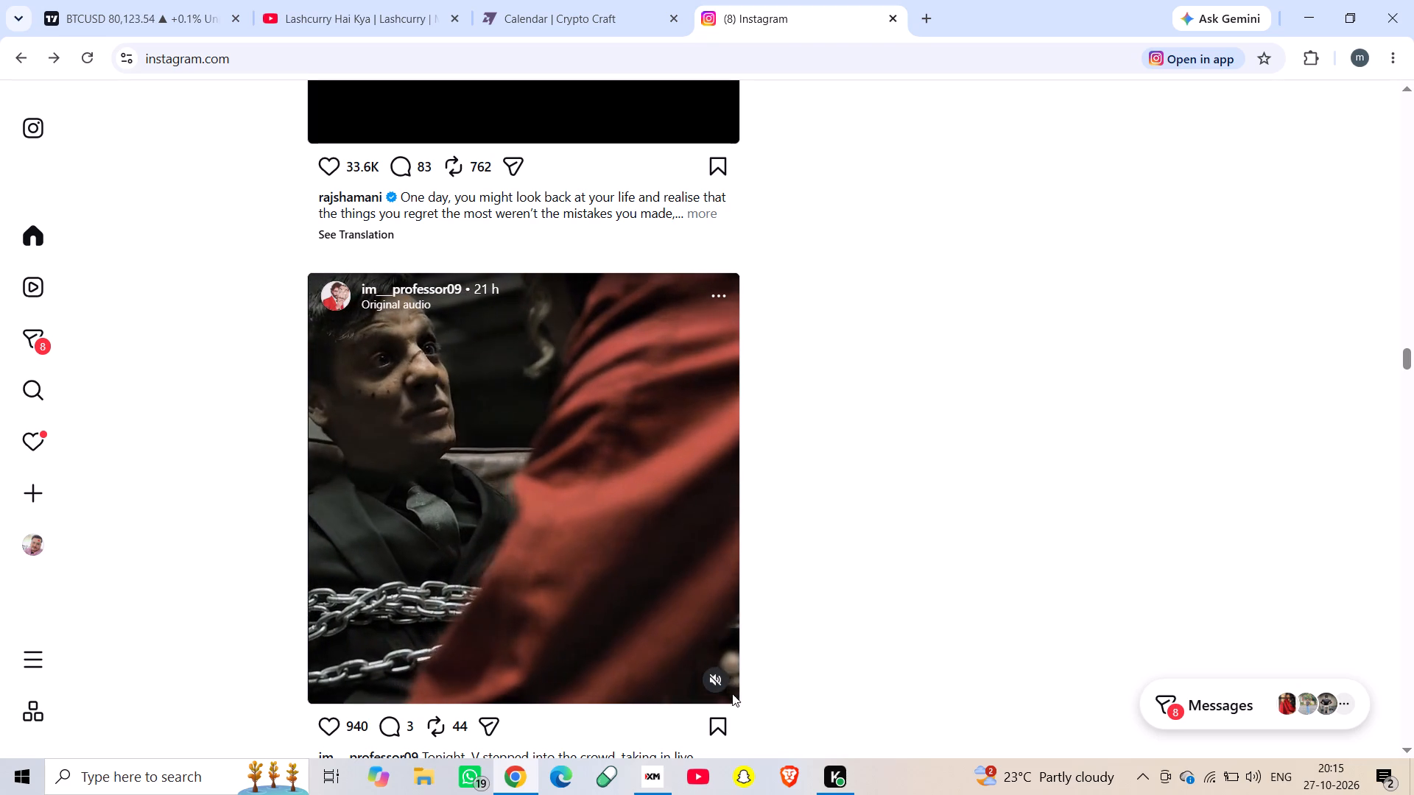
click(717, 685)
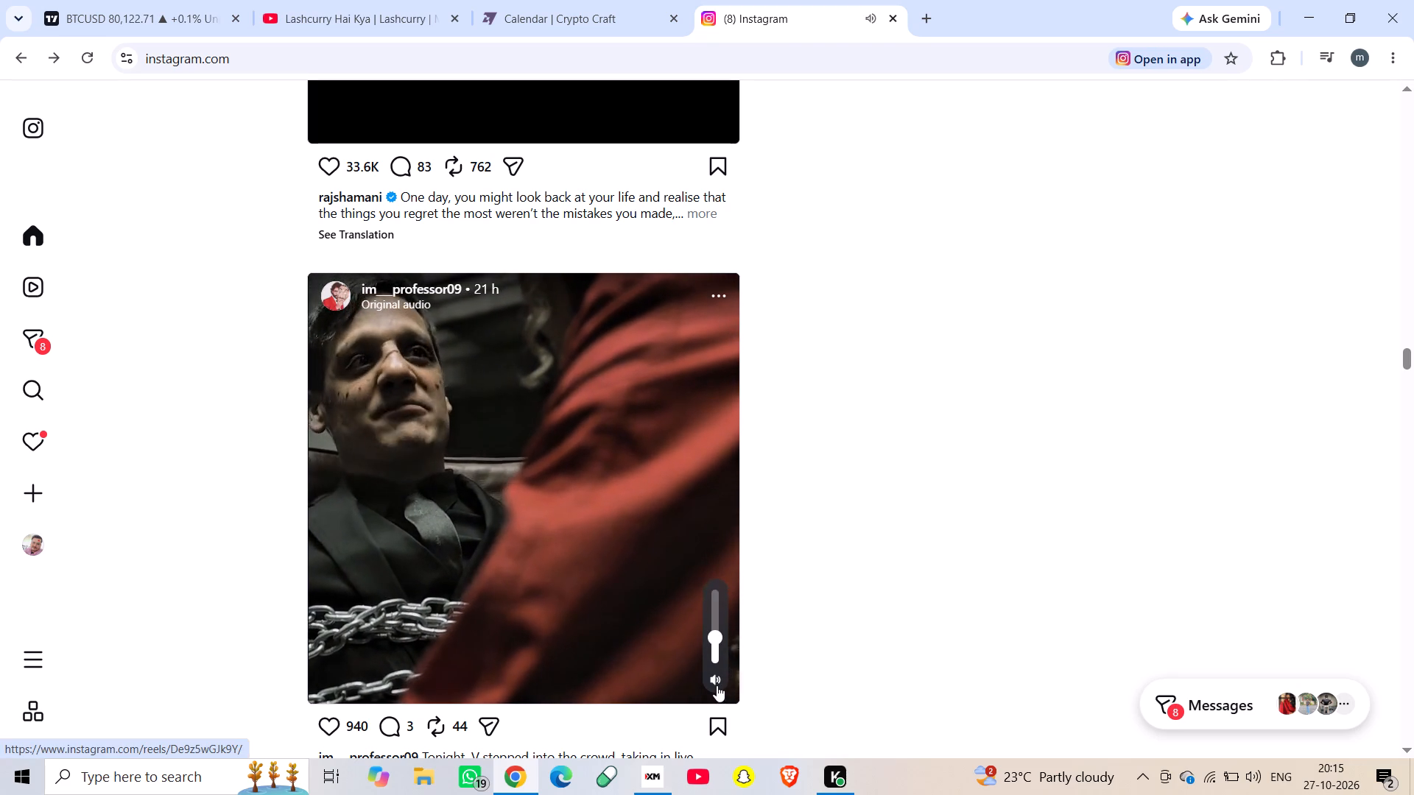
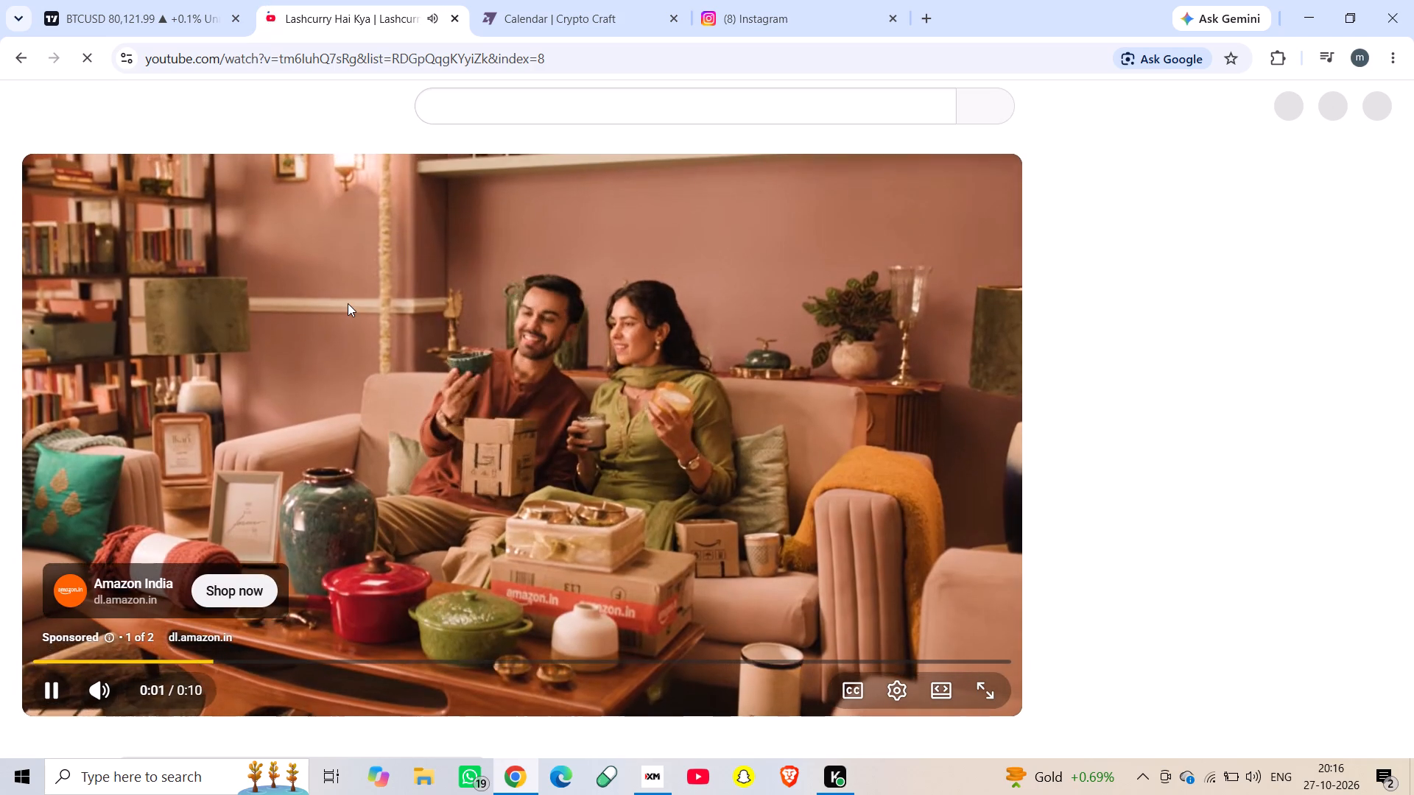
scroll(1299, 446, down, 4)
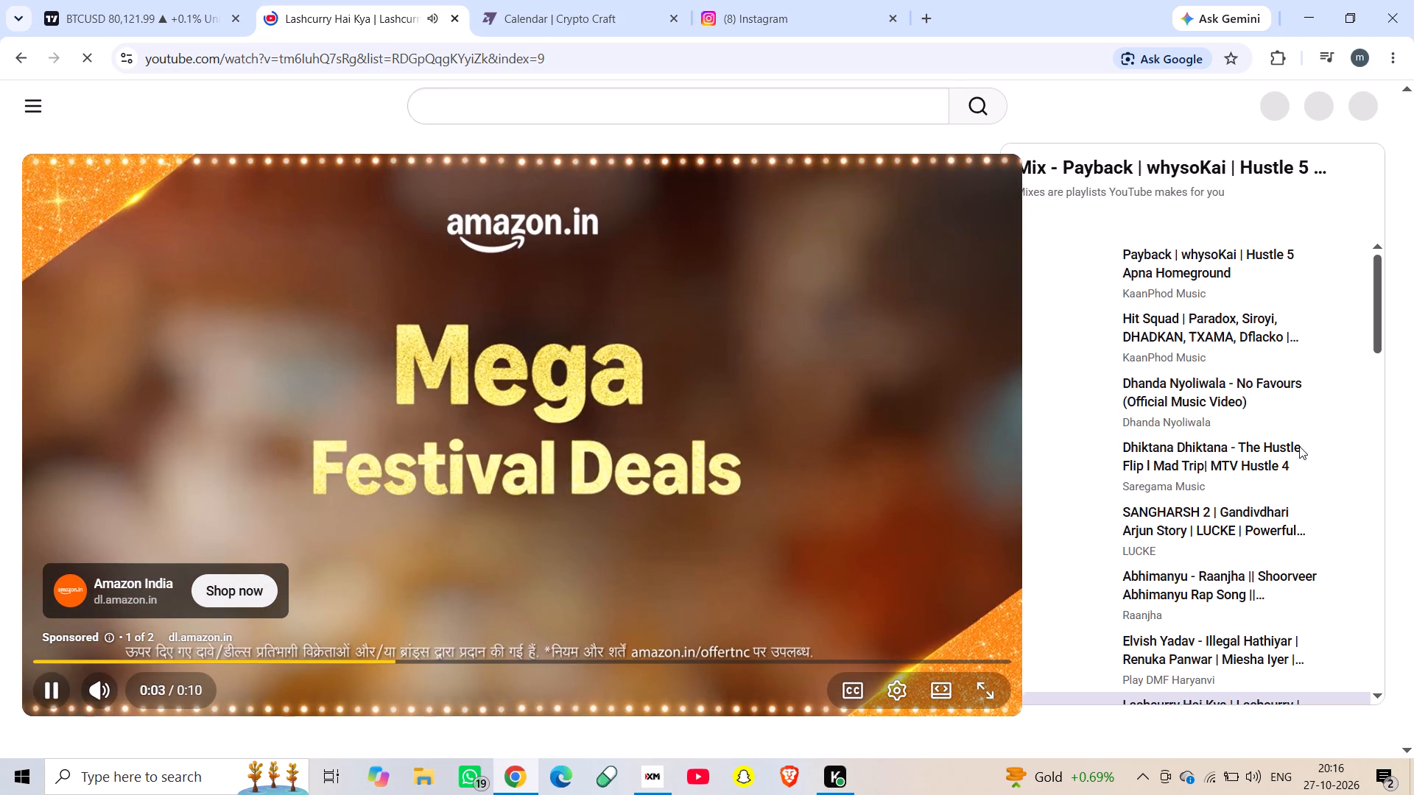
scroll(1299, 446, down, 2)
scroll(1271, 506, down, 1)
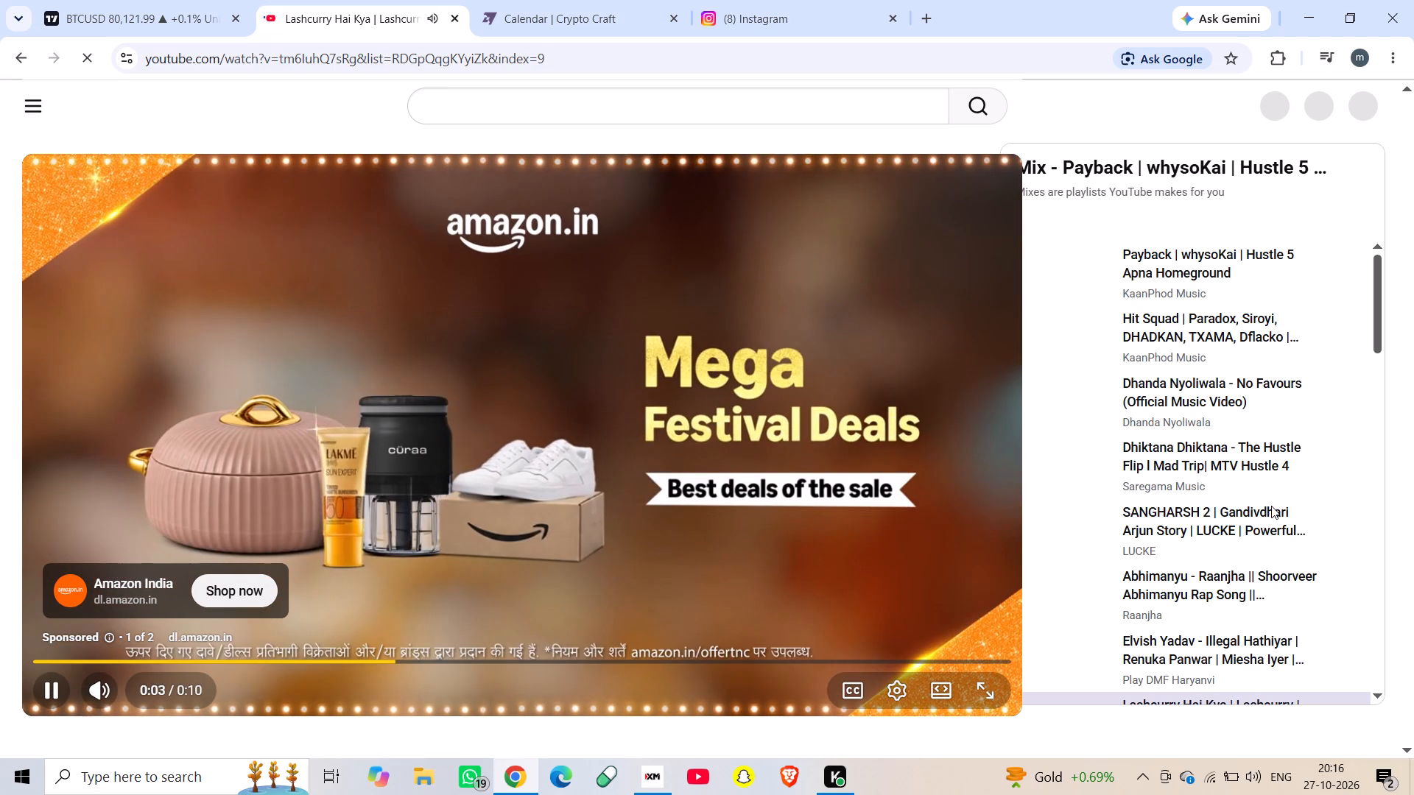
scroll(1271, 506, down, 2)
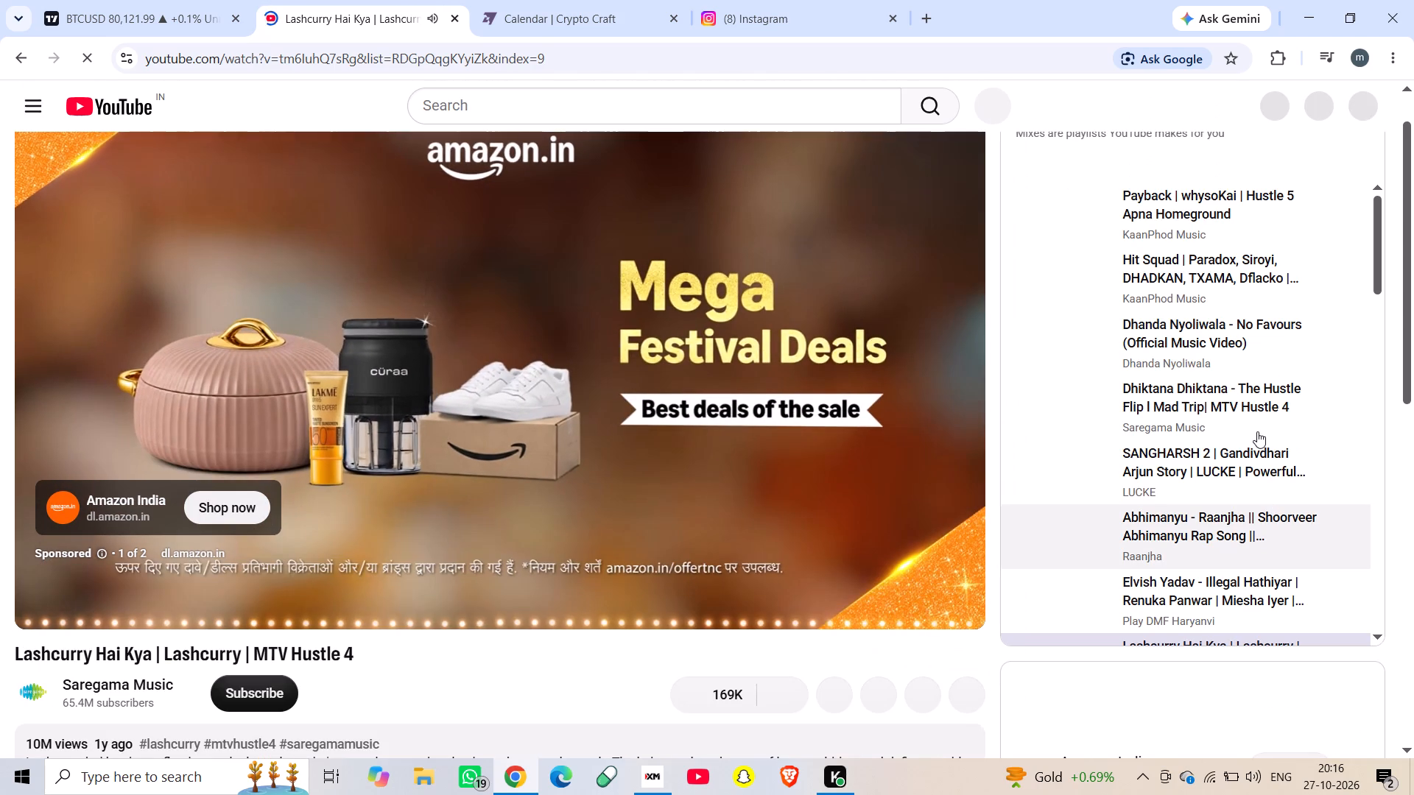
scroll(1251, 414, down, 6)
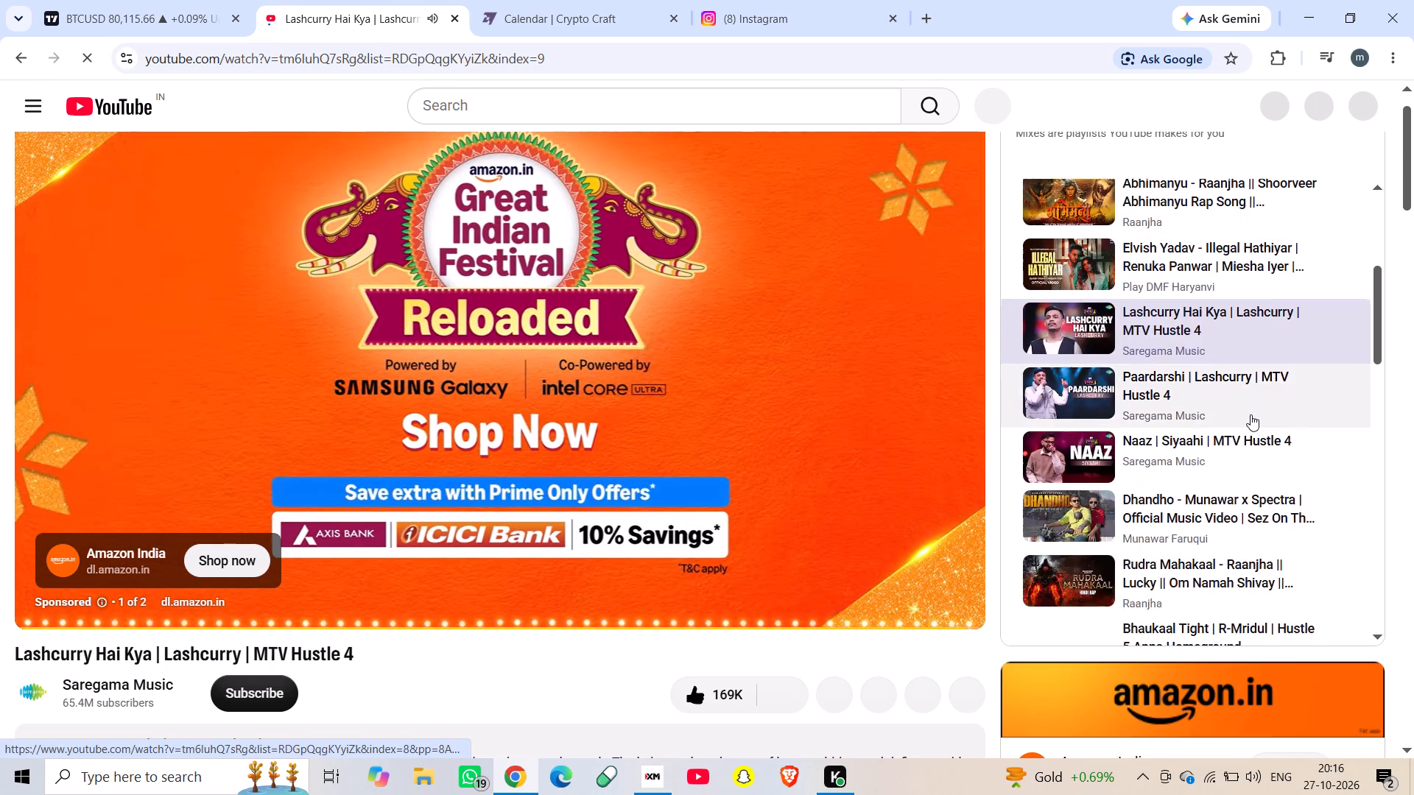
scroll(1251, 414, down, 3)
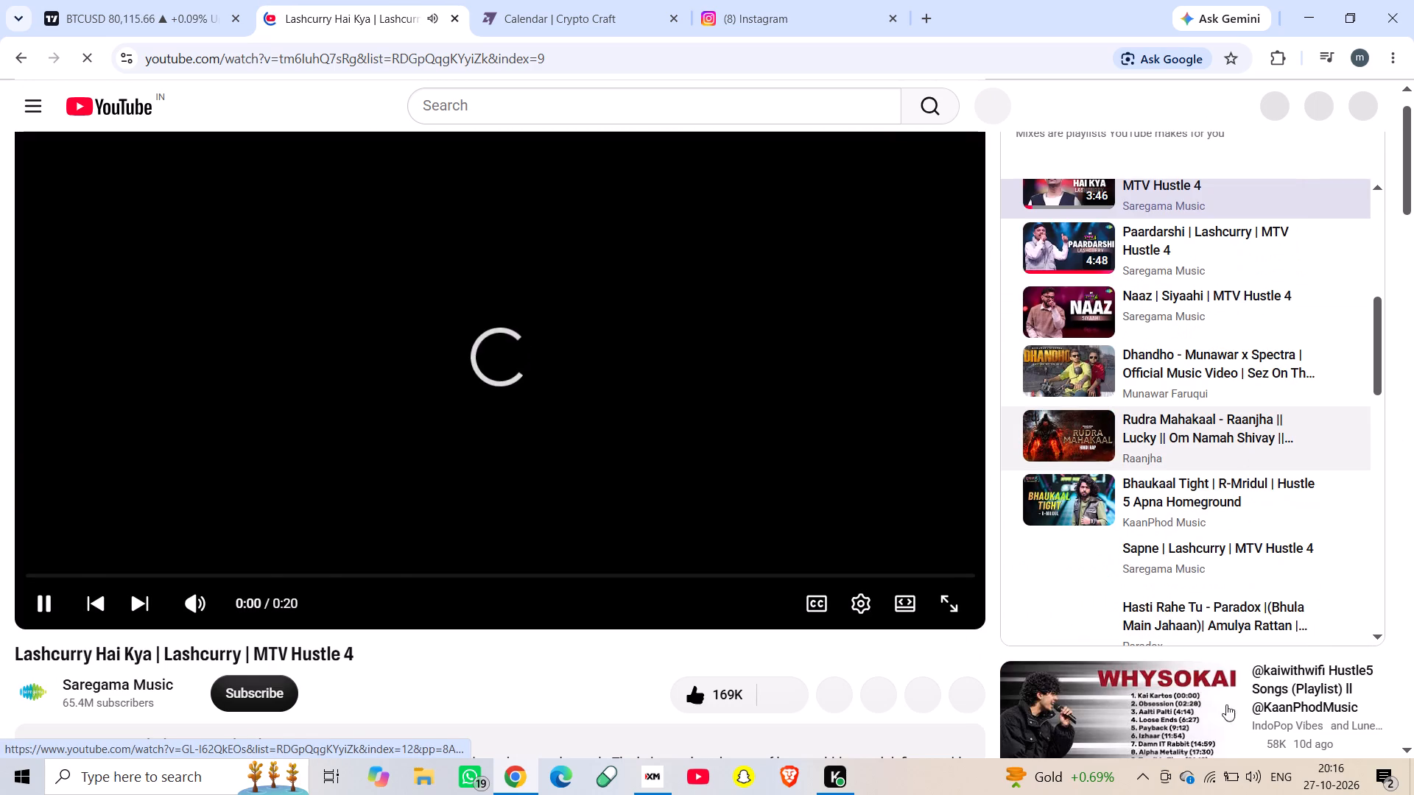
scroll(1210, 719, down, 3)
click(1128, 656)
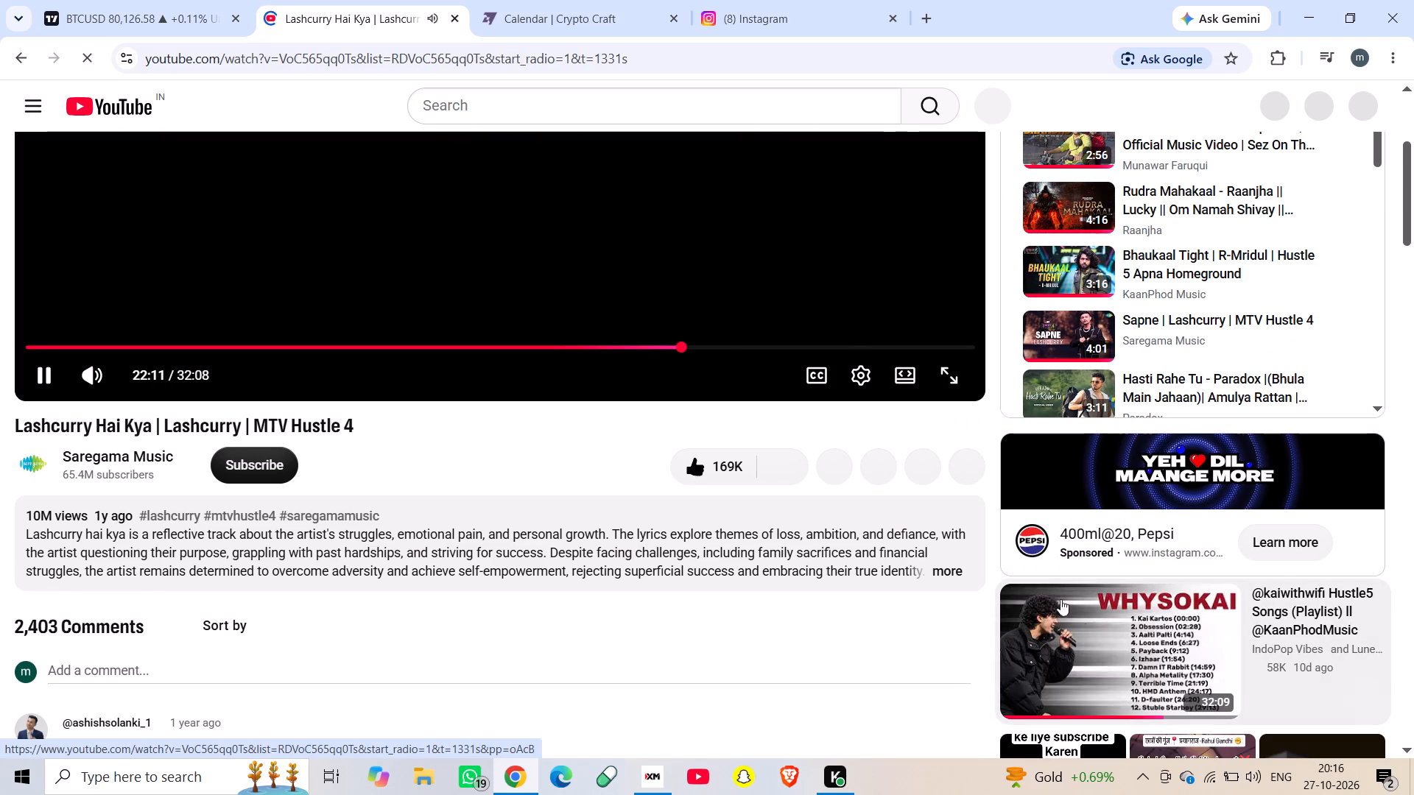
Rewind the Hustle5 songs playlist video to about 1:01.
scroll(630, 140, up, 1)
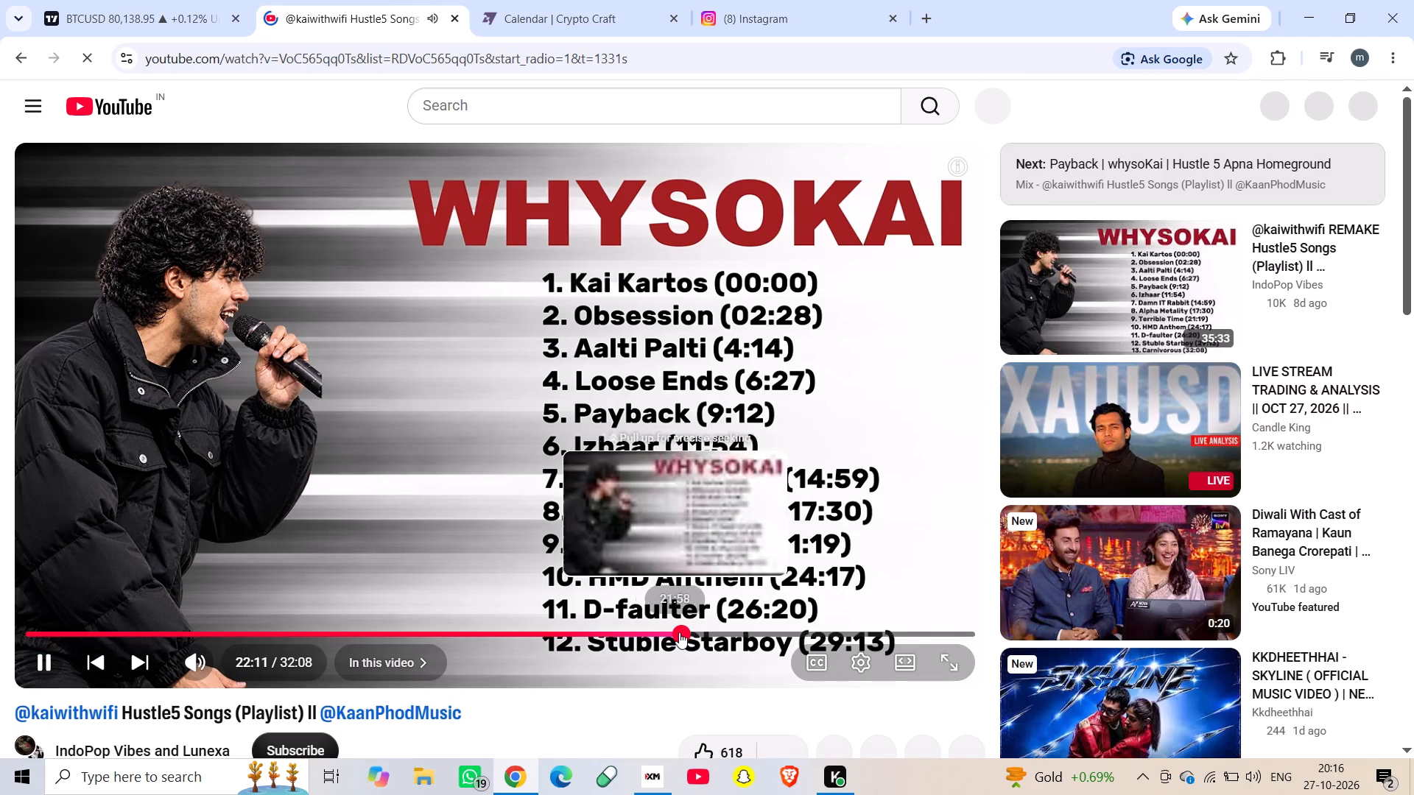
drag(679, 632, 89, 624)
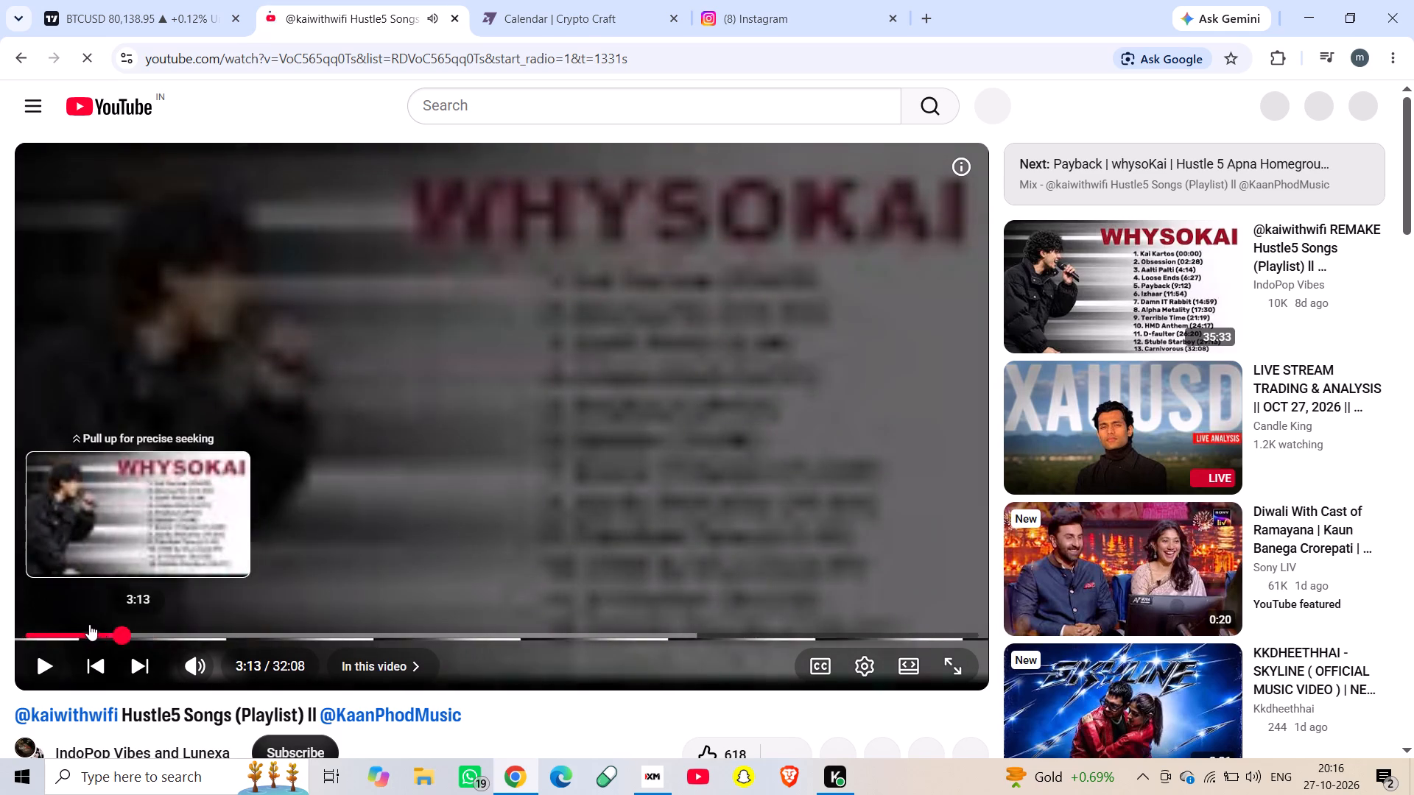
drag(89, 624, 57, 626)
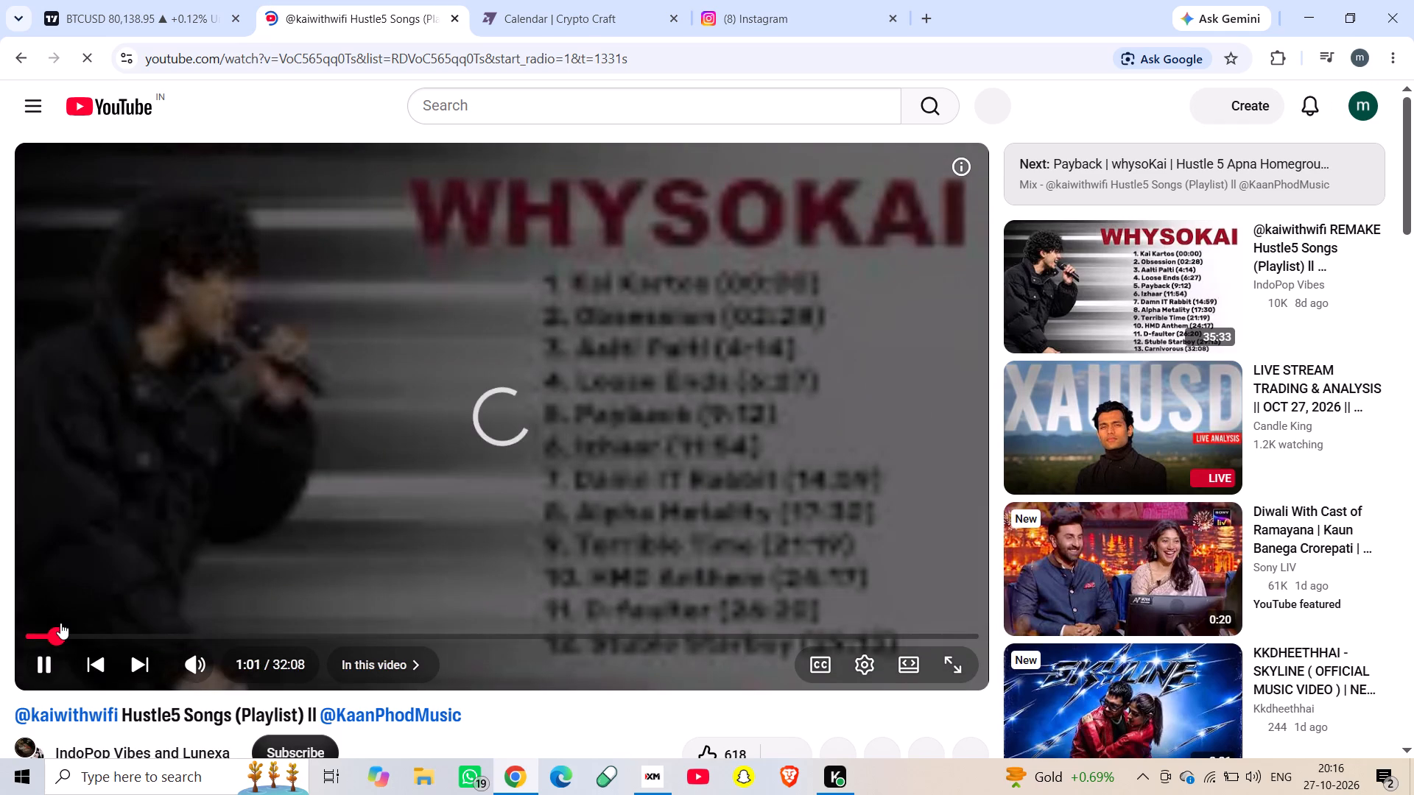
Switch to TradingView and examine the recent price action on the BTCUSD 5-minute chart.
click(172, 4)
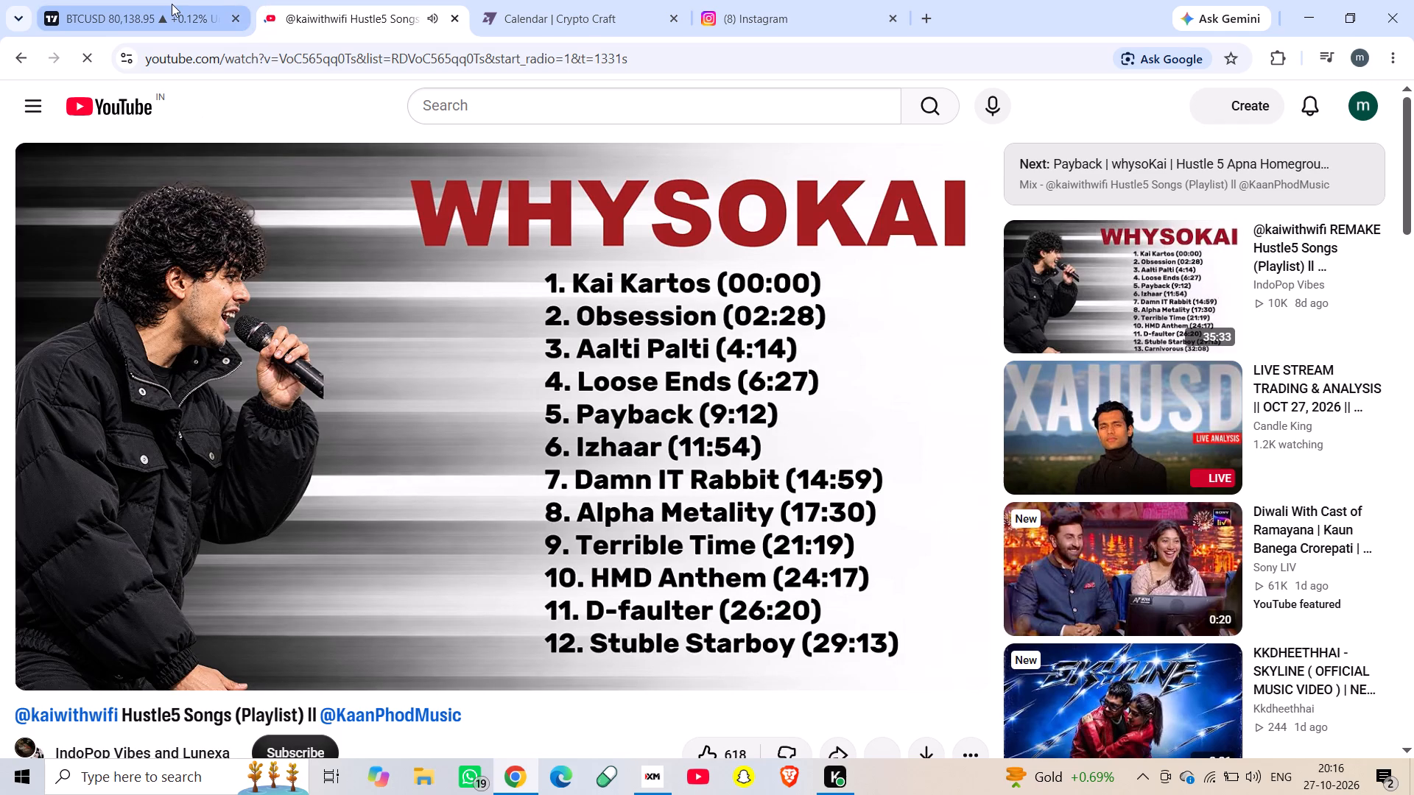
scroll(740, 484, up, 1)
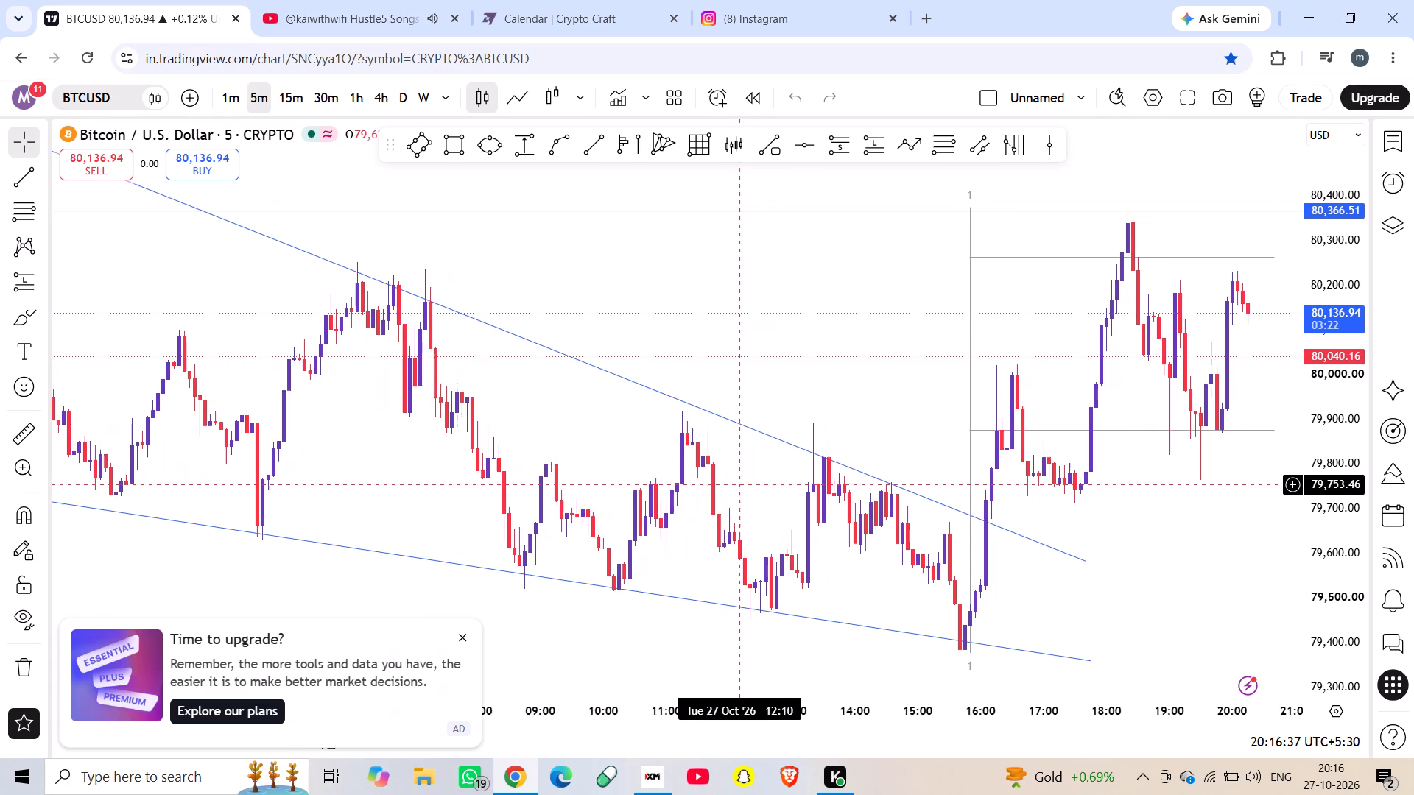
scroll(740, 484, up, 1)
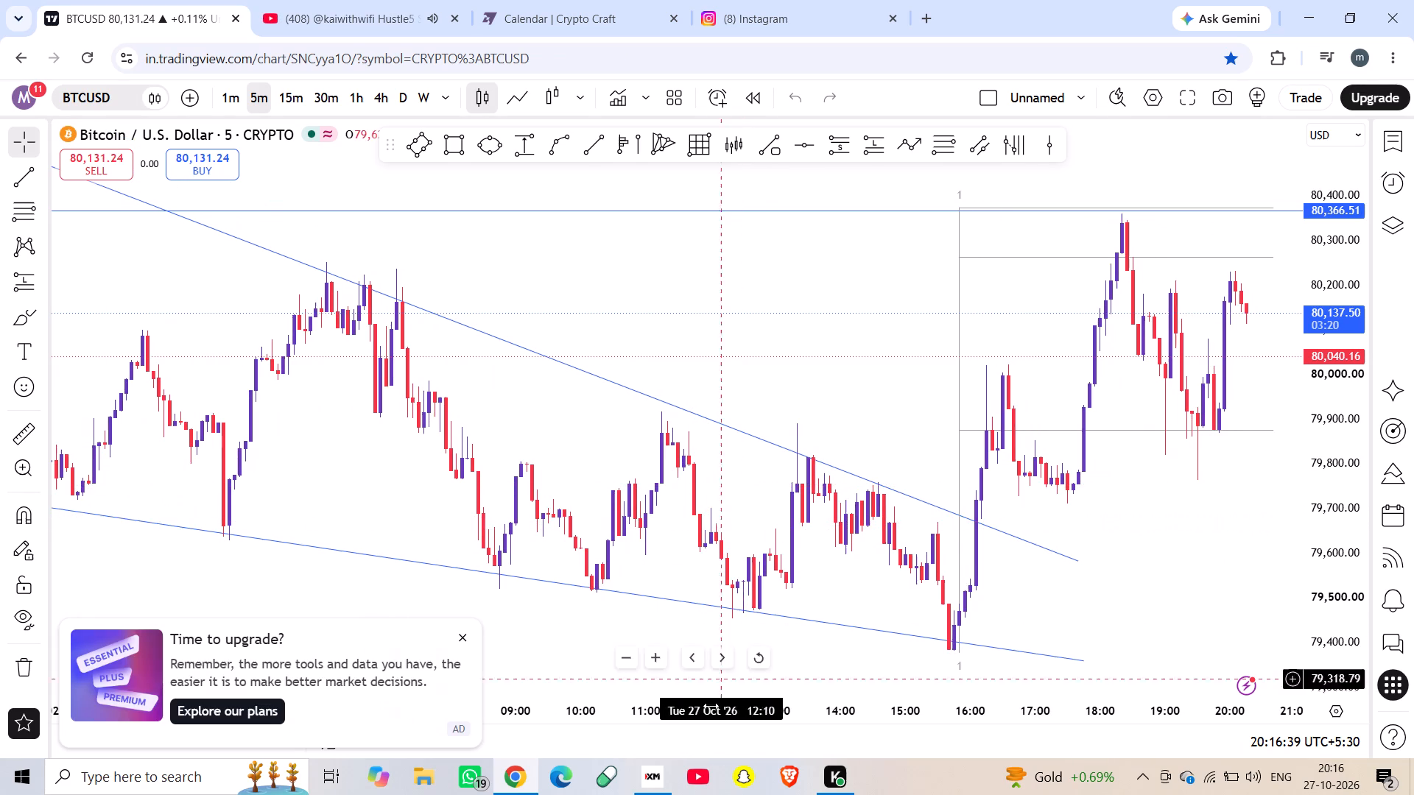
Switch to XM and examine GOLD's 5-minute price action around the two purple rectangles on 27 October.
click(658, 791)
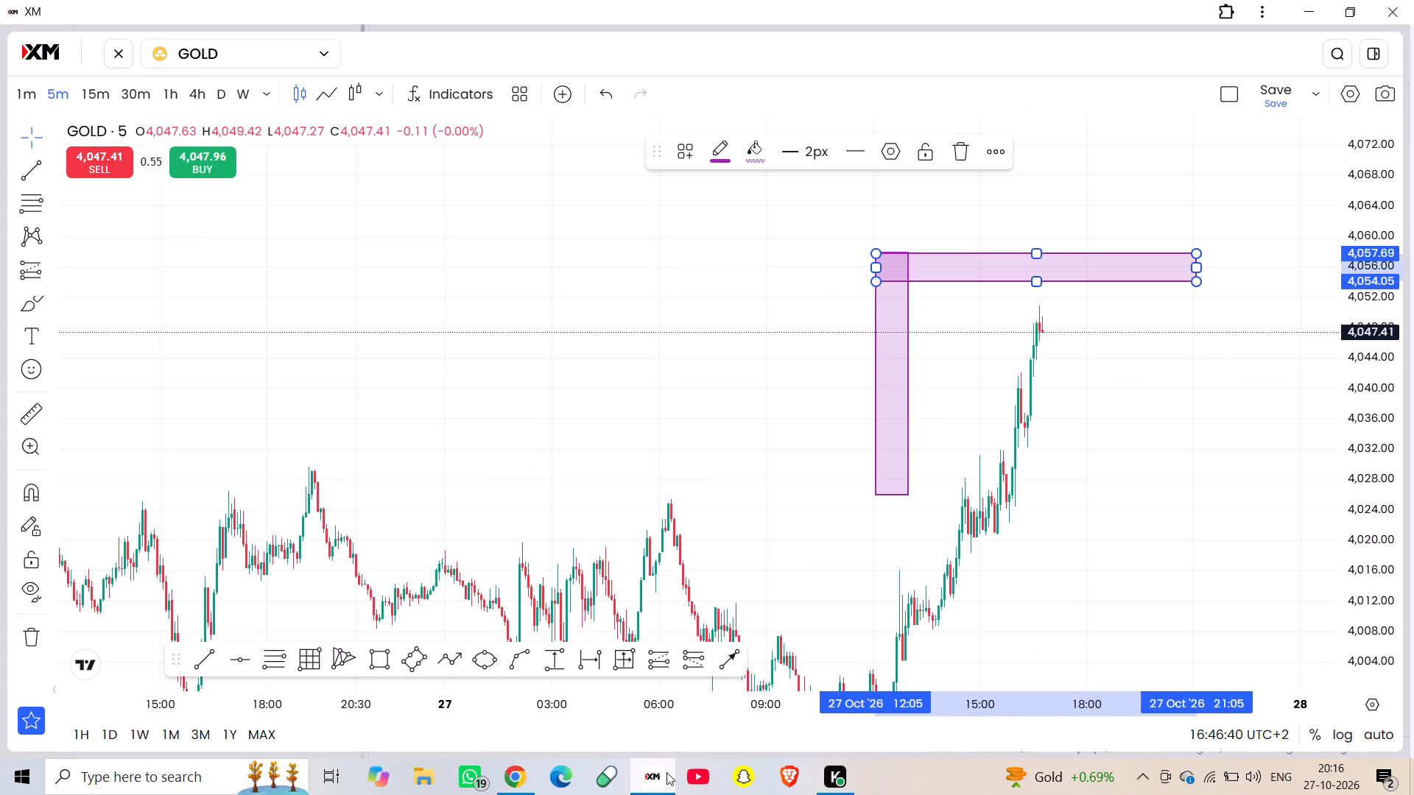
scroll(732, 265, up, 1)
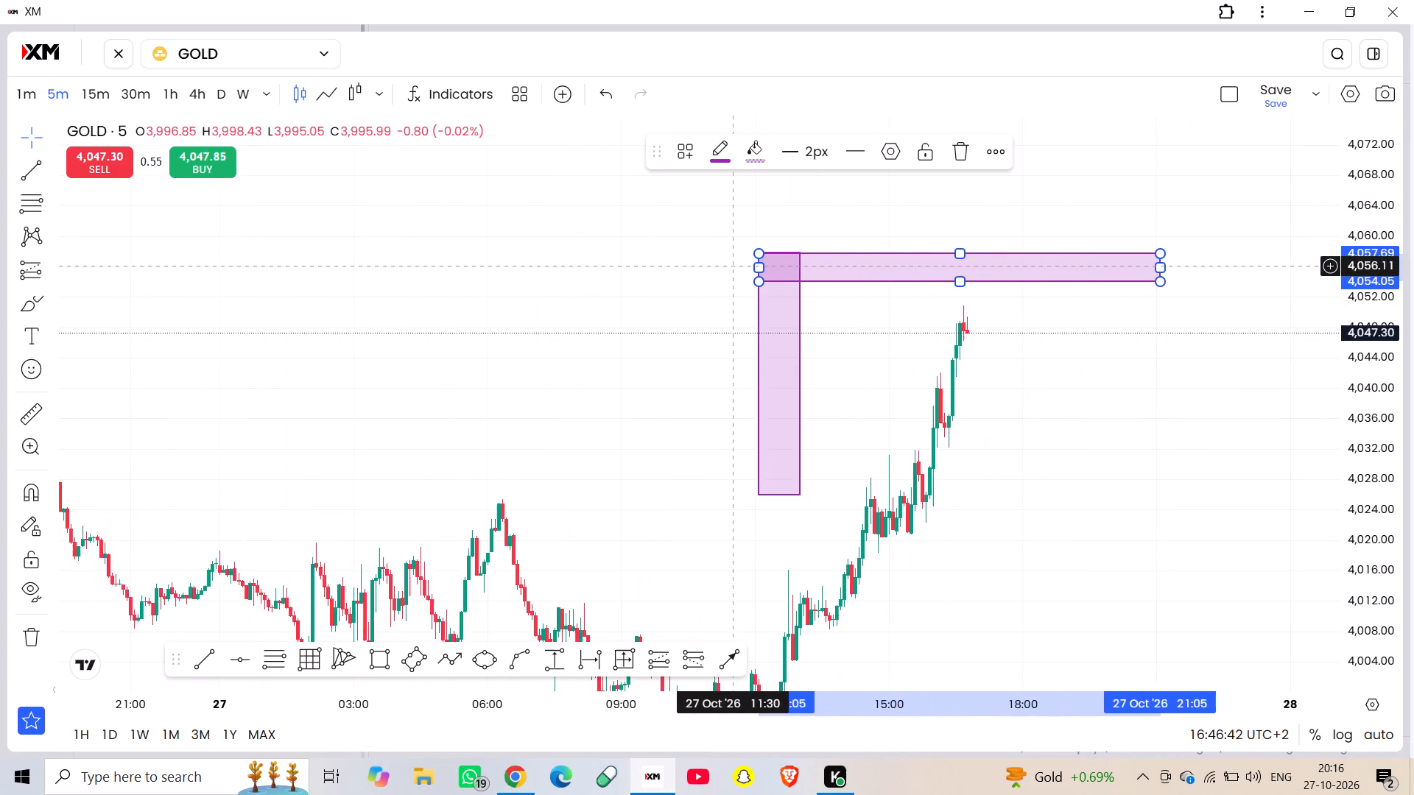
scroll(732, 265, up, 2)
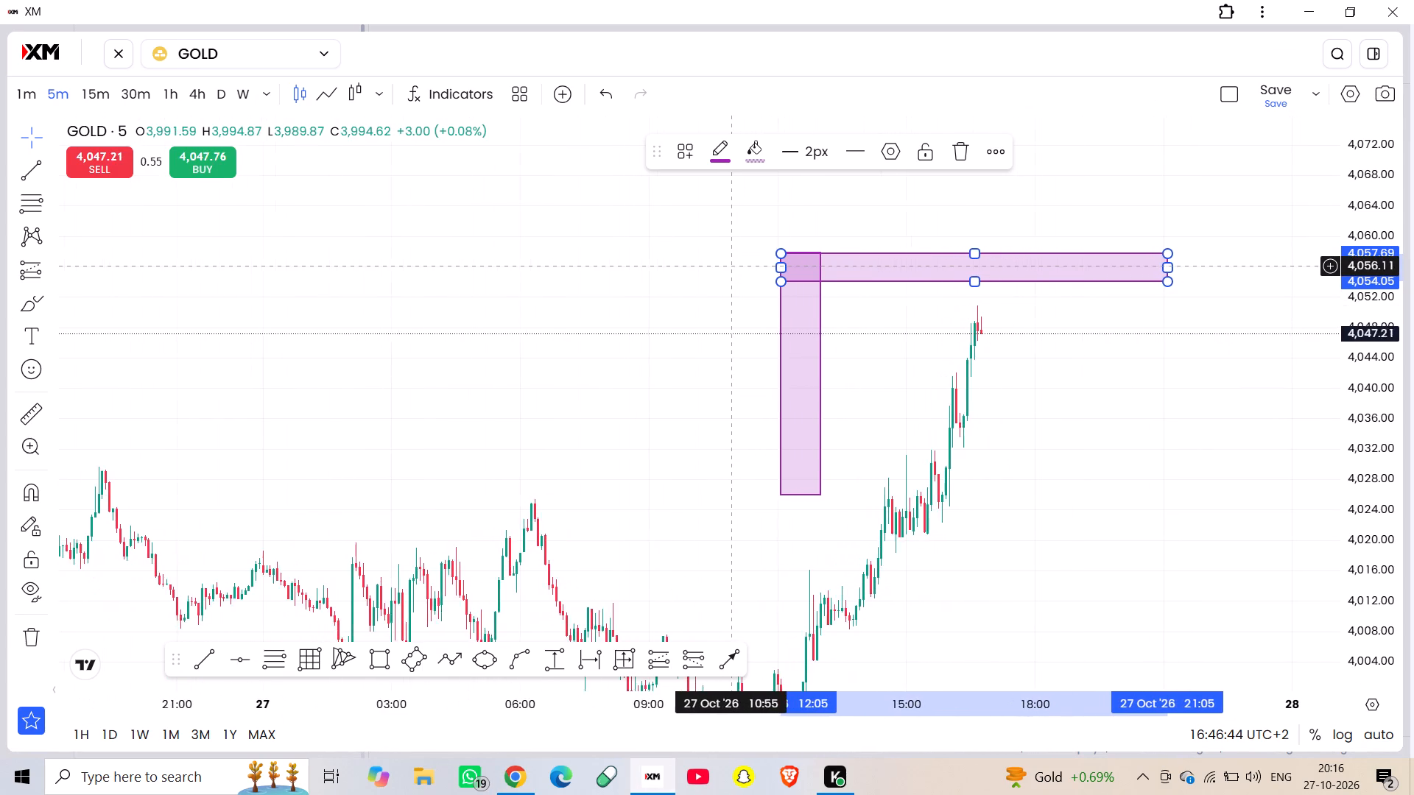
scroll(732, 265, up, 1)
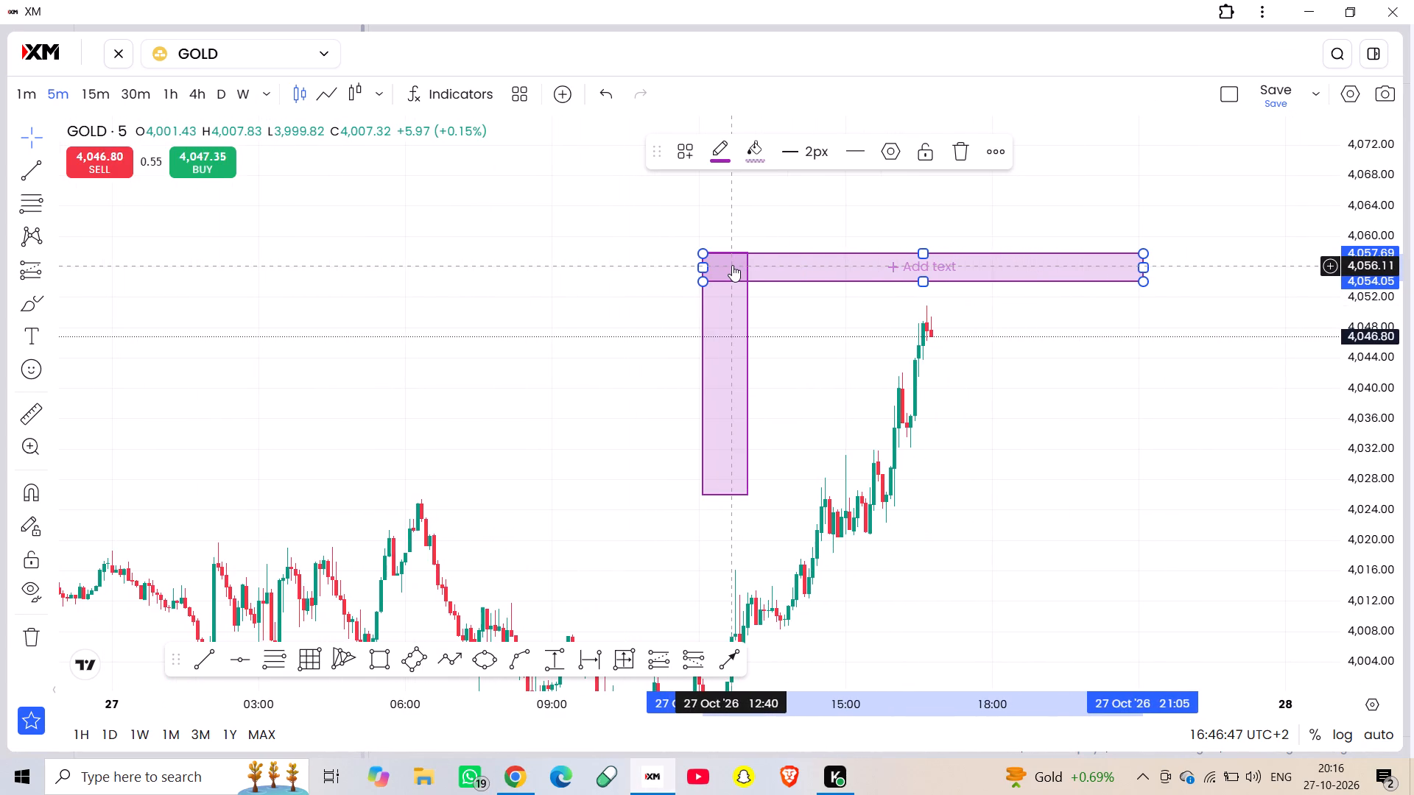
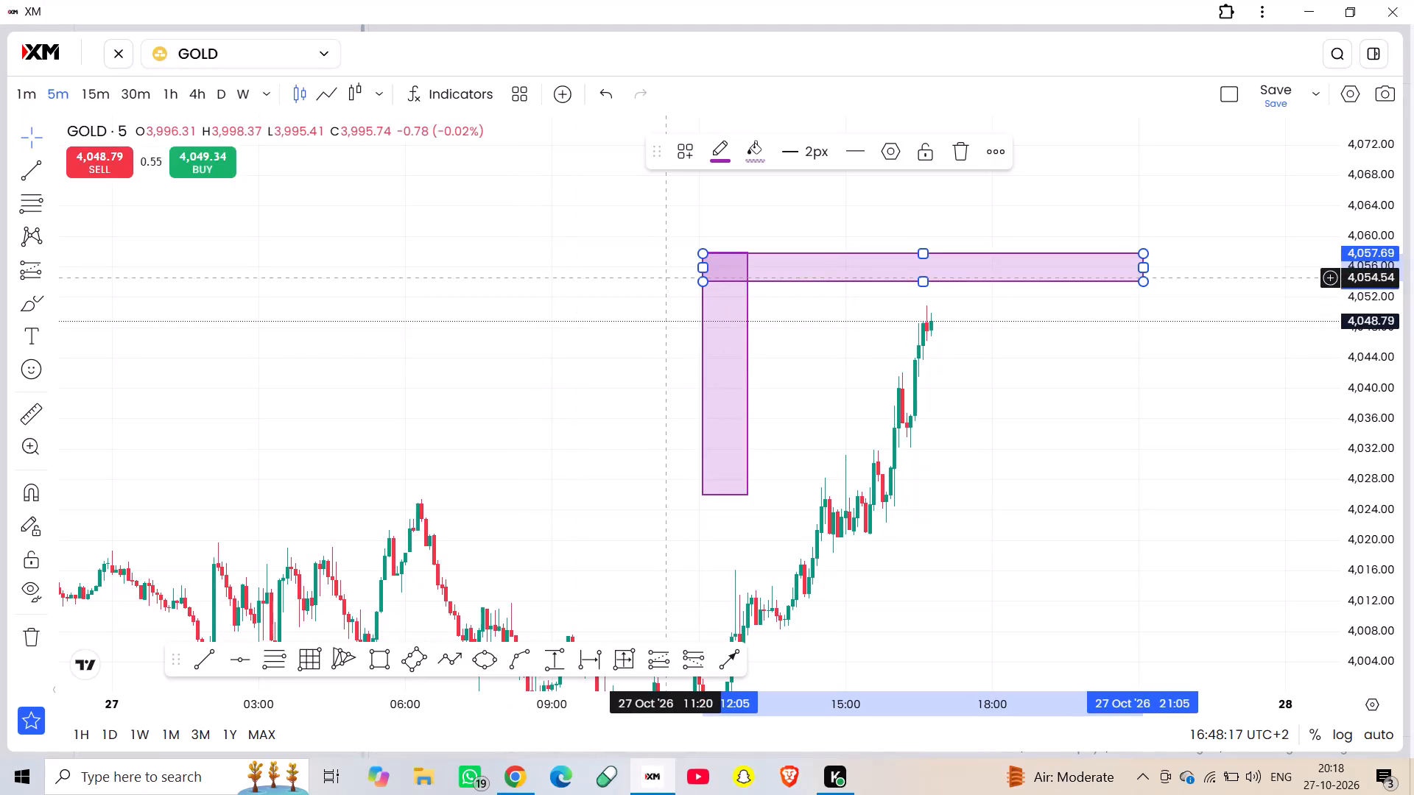
Switch to the BTCUSD chart in TradingView in Chrome and raise the blue horizontal line to 80,375.60.
click(532, 767)
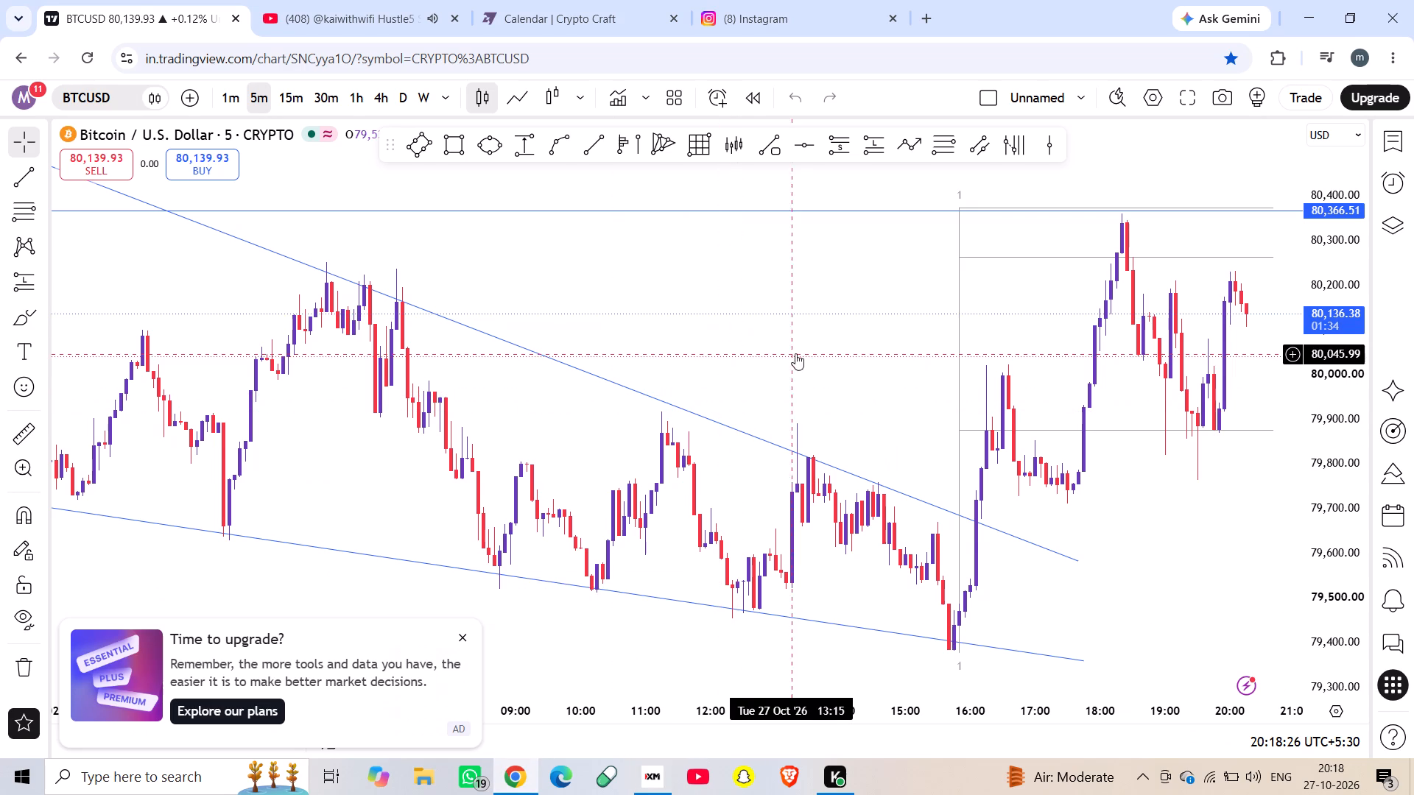
drag(795, 353, 492, 531)
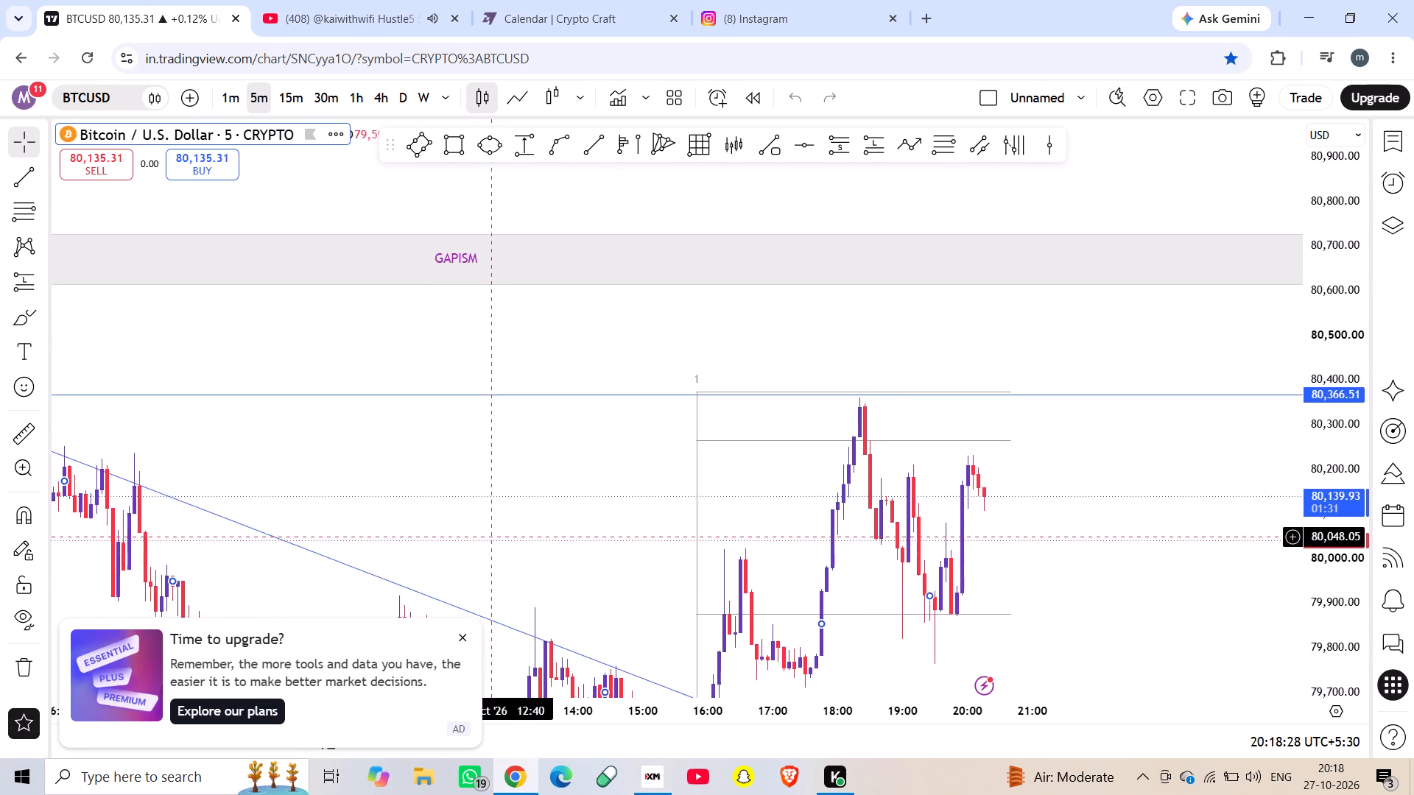
drag(492, 531, 486, 441)
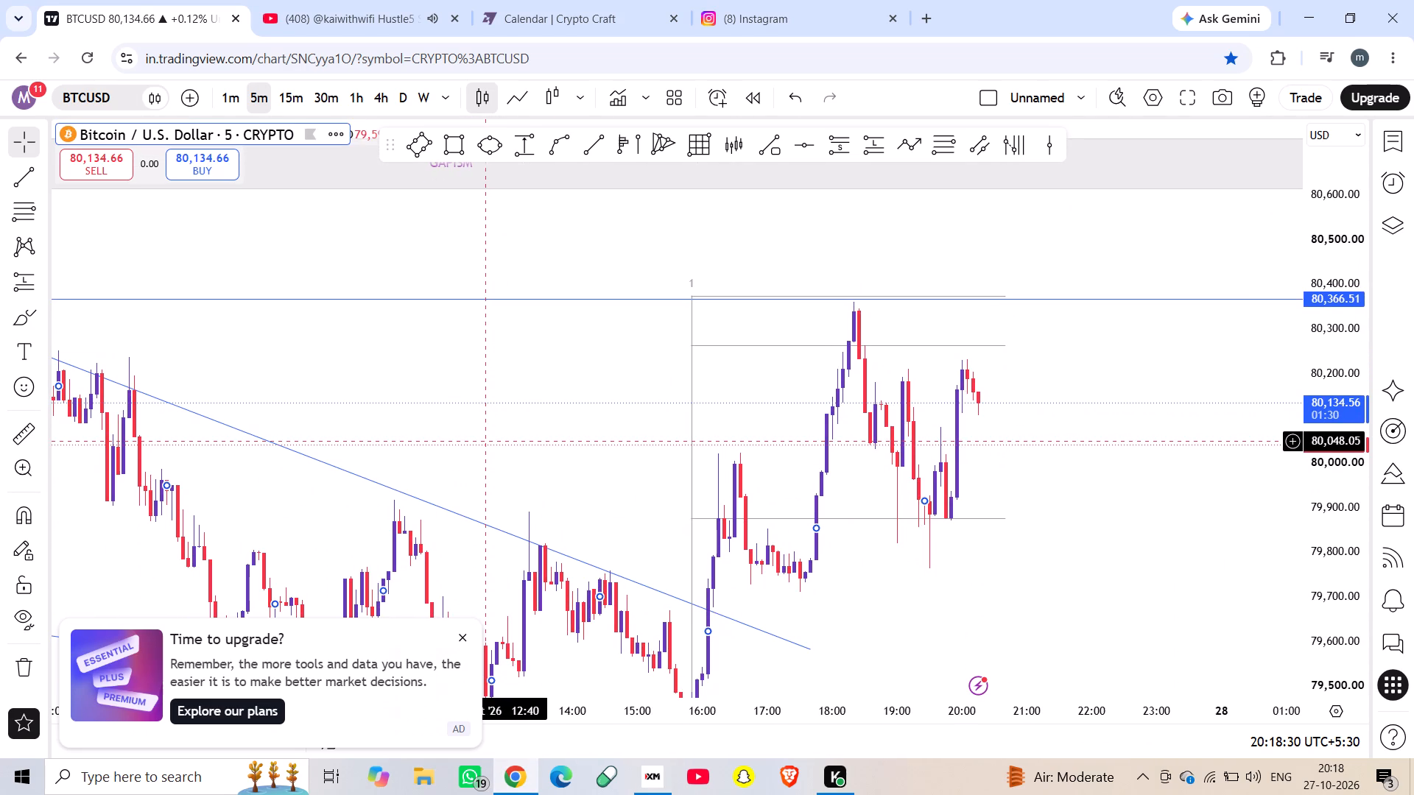
click(554, 296)
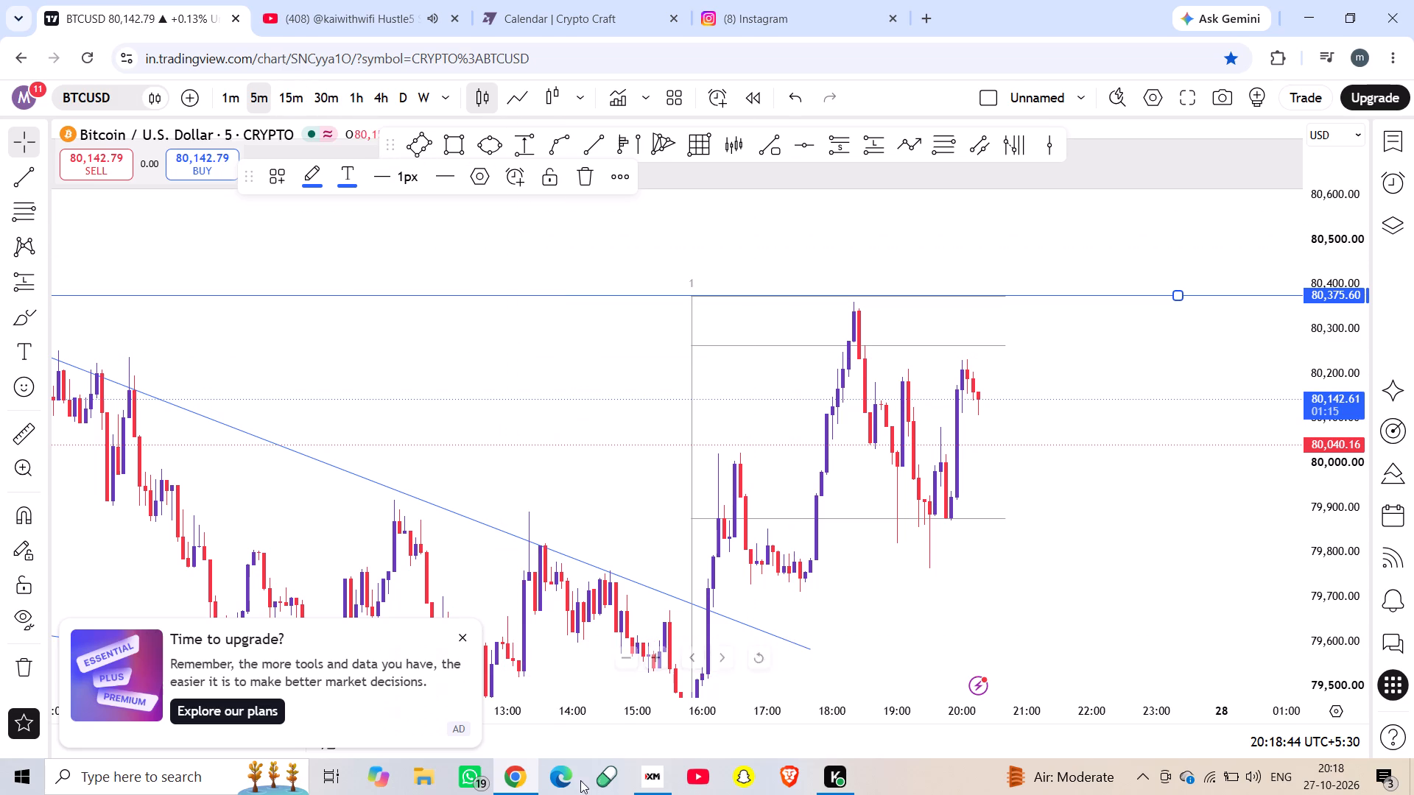
Back in XM, draw a GOLD trend line from 3,976.60 at 17:30 on 23 October to about 4,018.11 at 20:05 on 27 October.
click(650, 759)
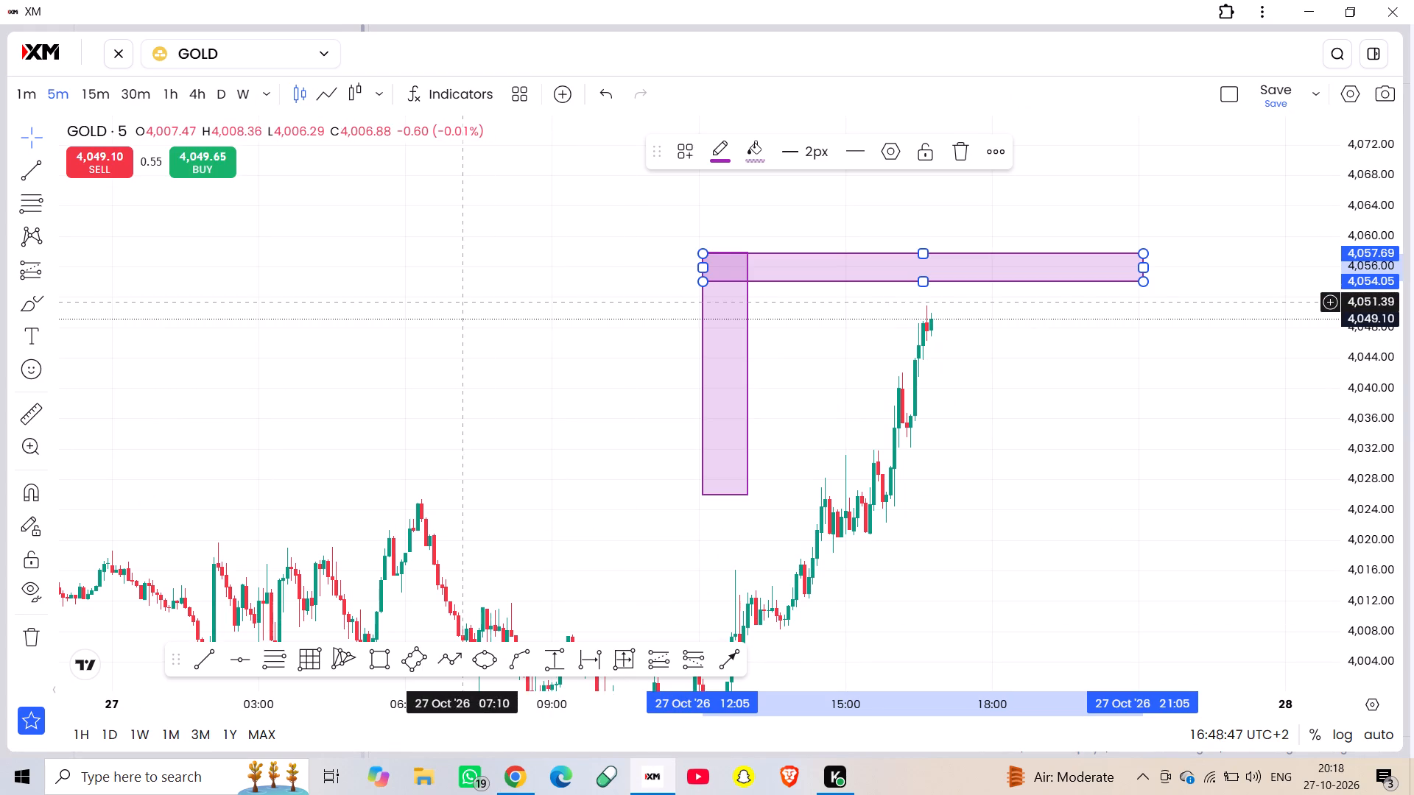
scroll(465, 301, left, 5)
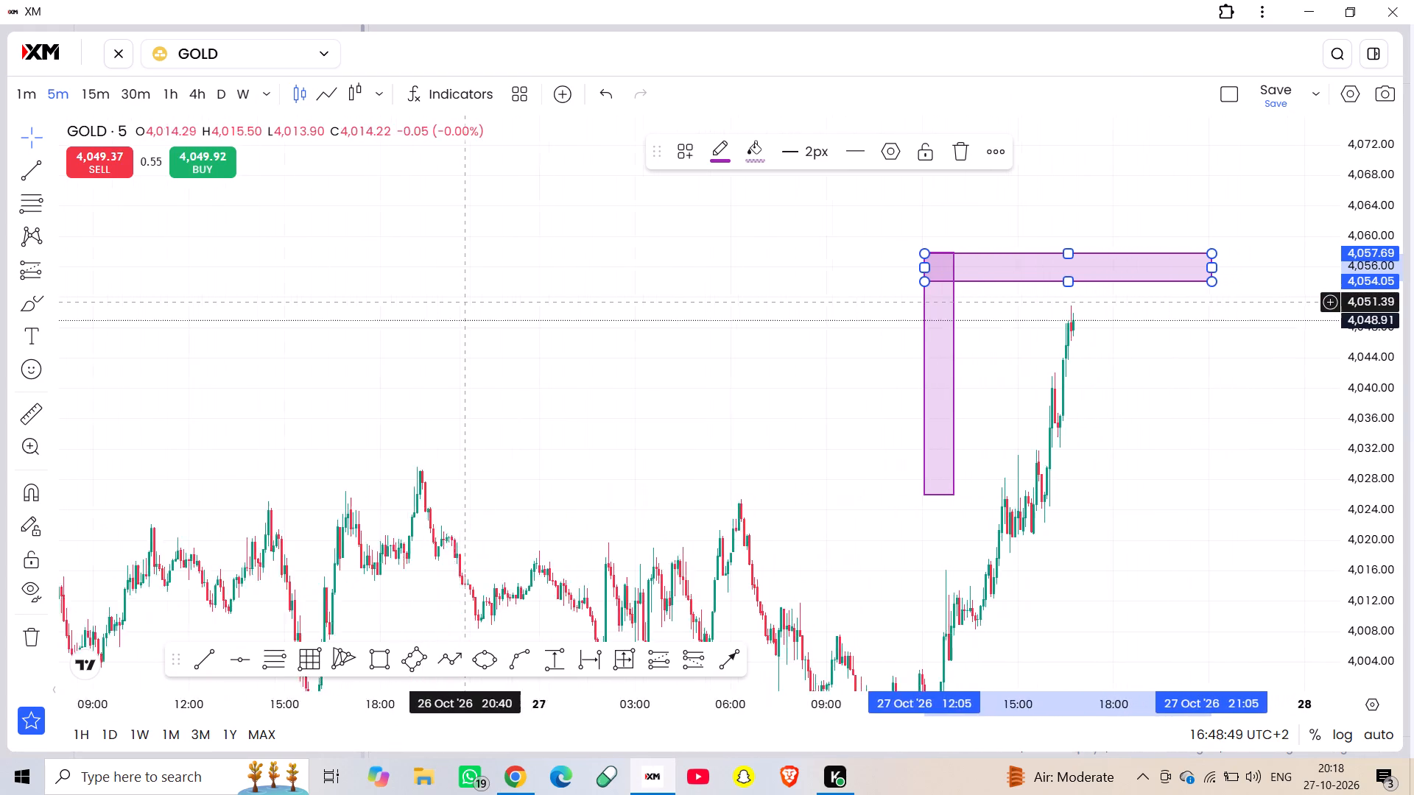
drag(557, 453, 553, 250)
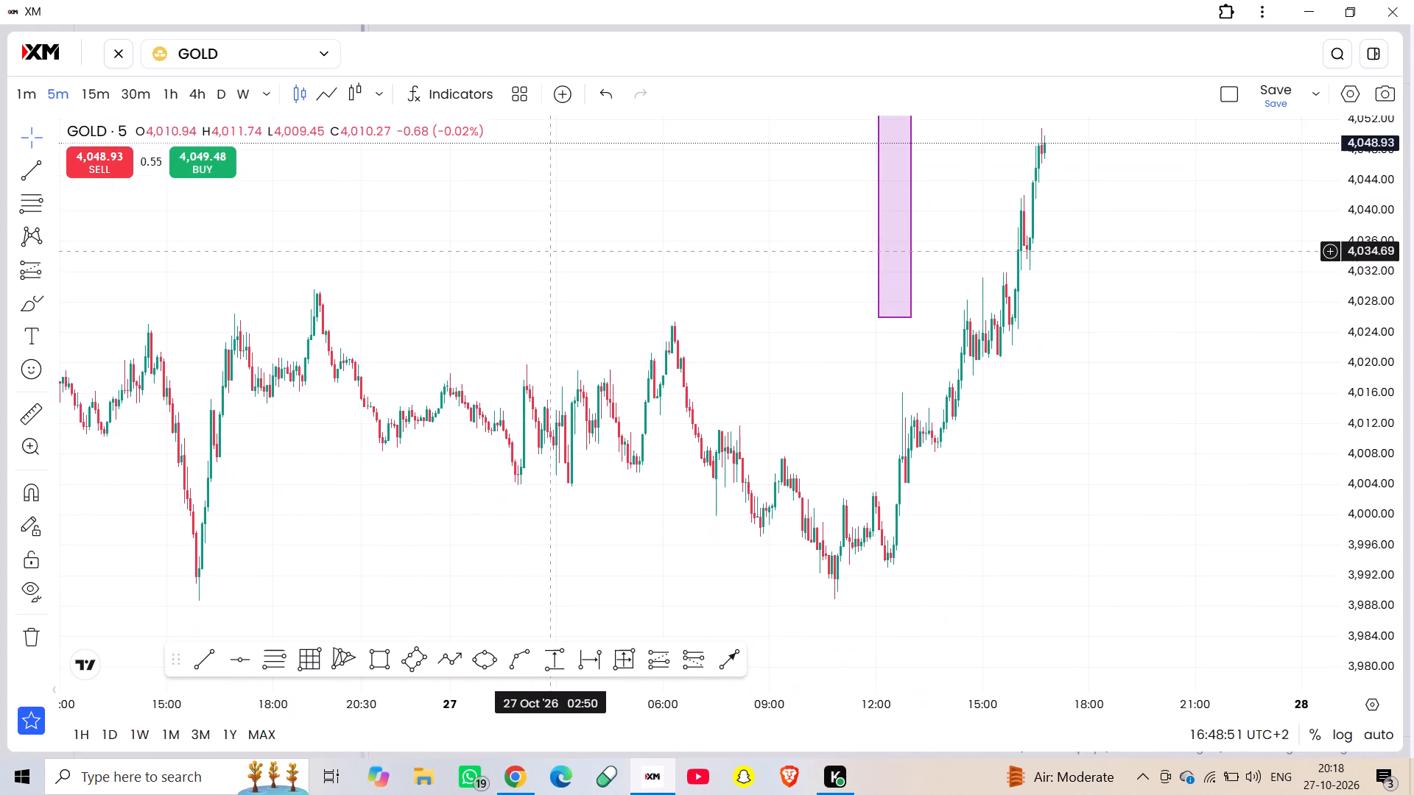
drag(553, 250, 566, 277)
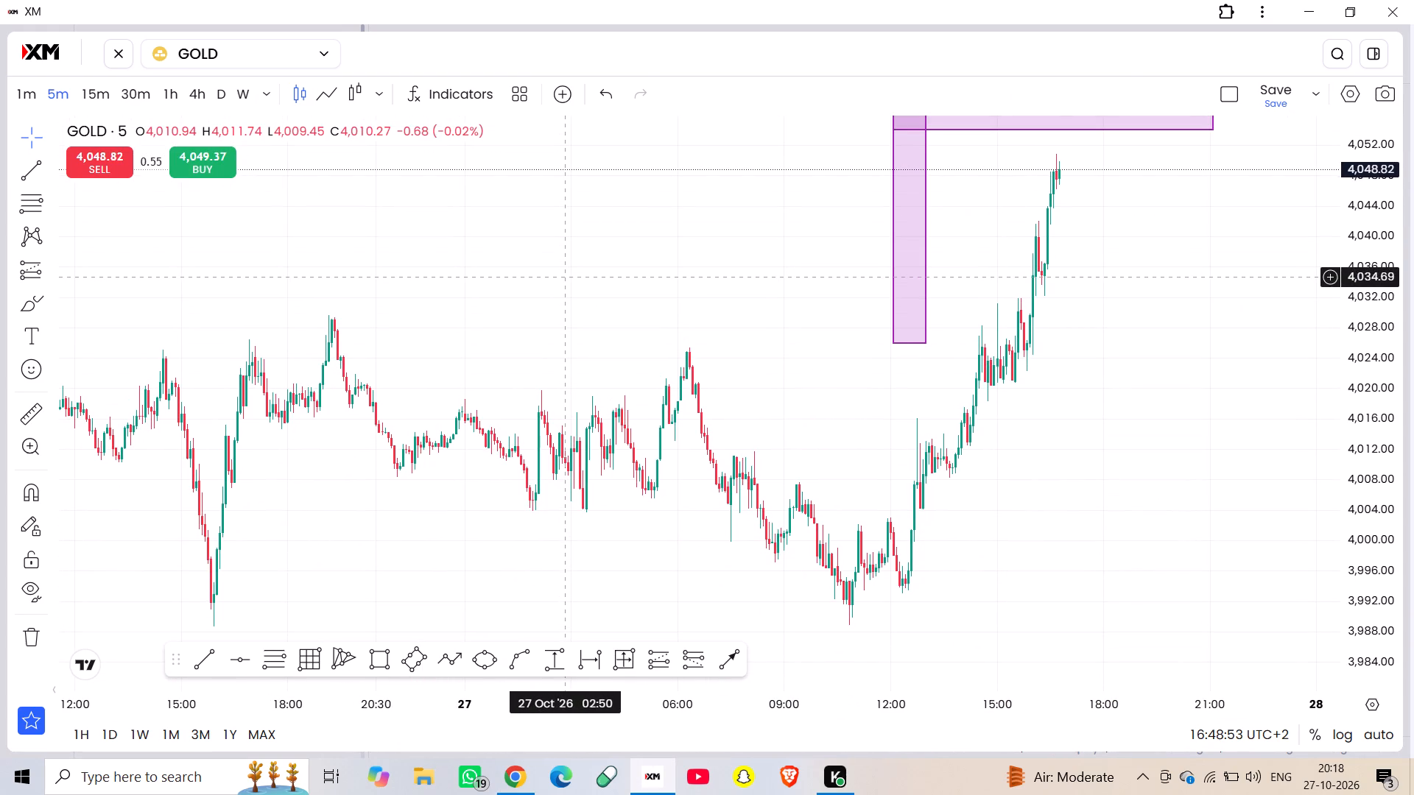
scroll(566, 277, down, 5)
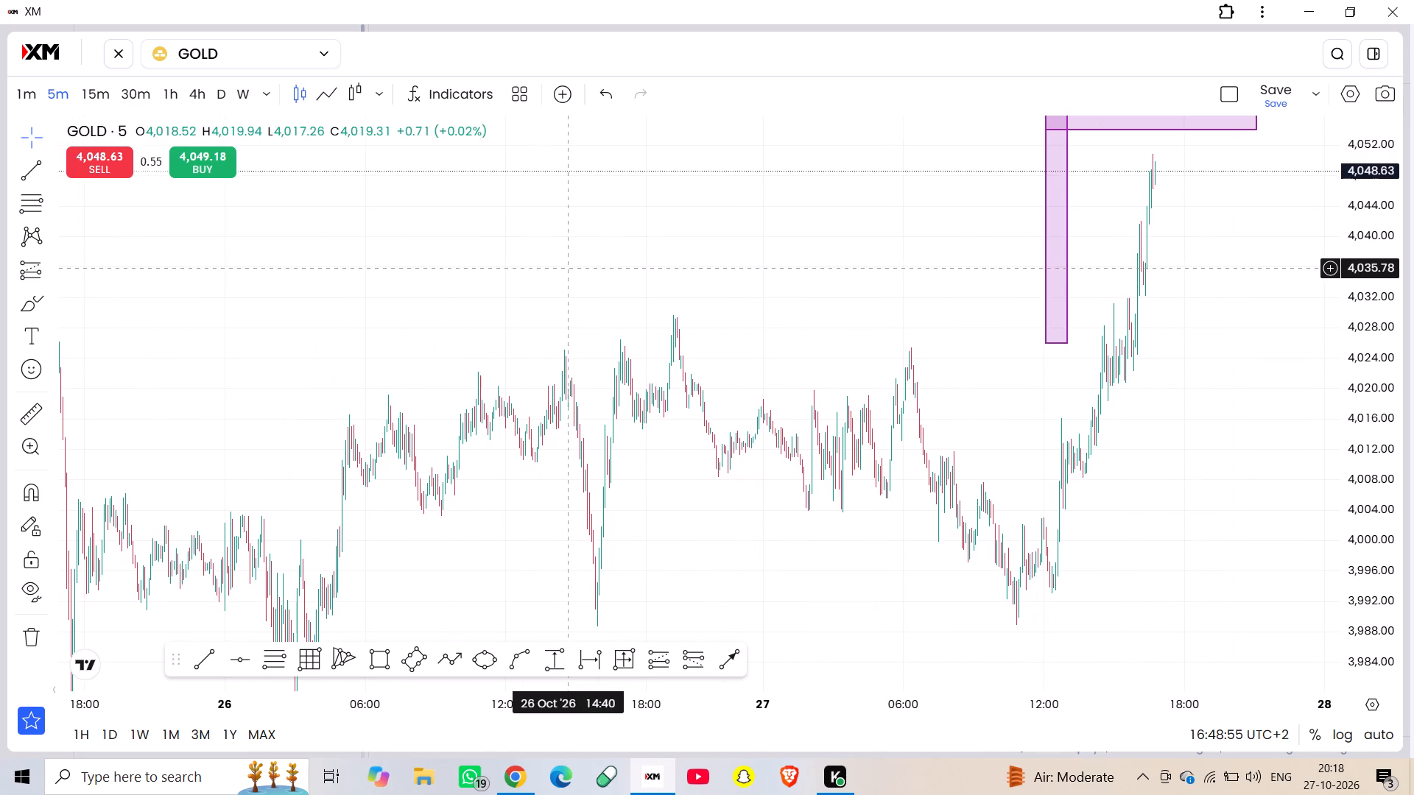
drag(326, 338, 530, 99)
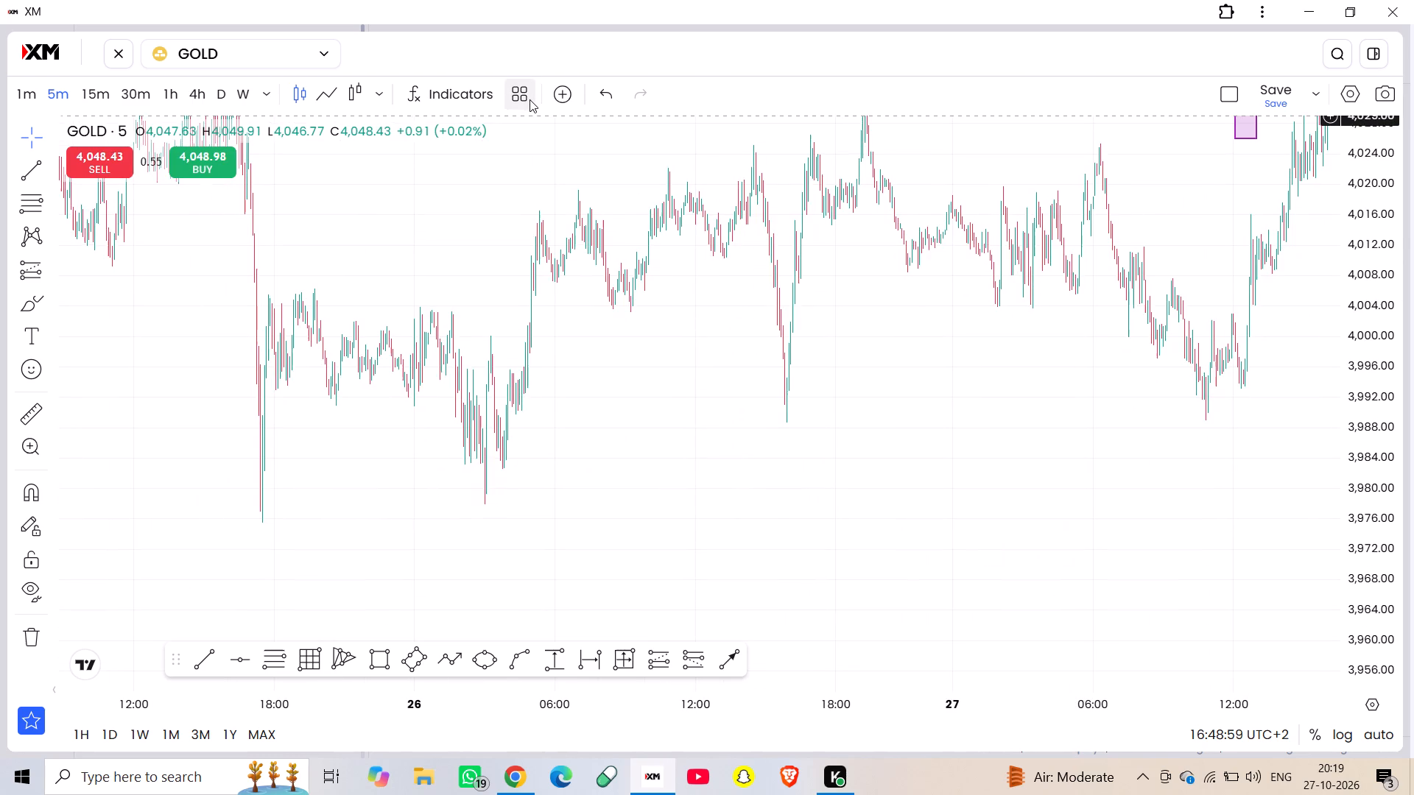
drag(530, 99, 459, 207)
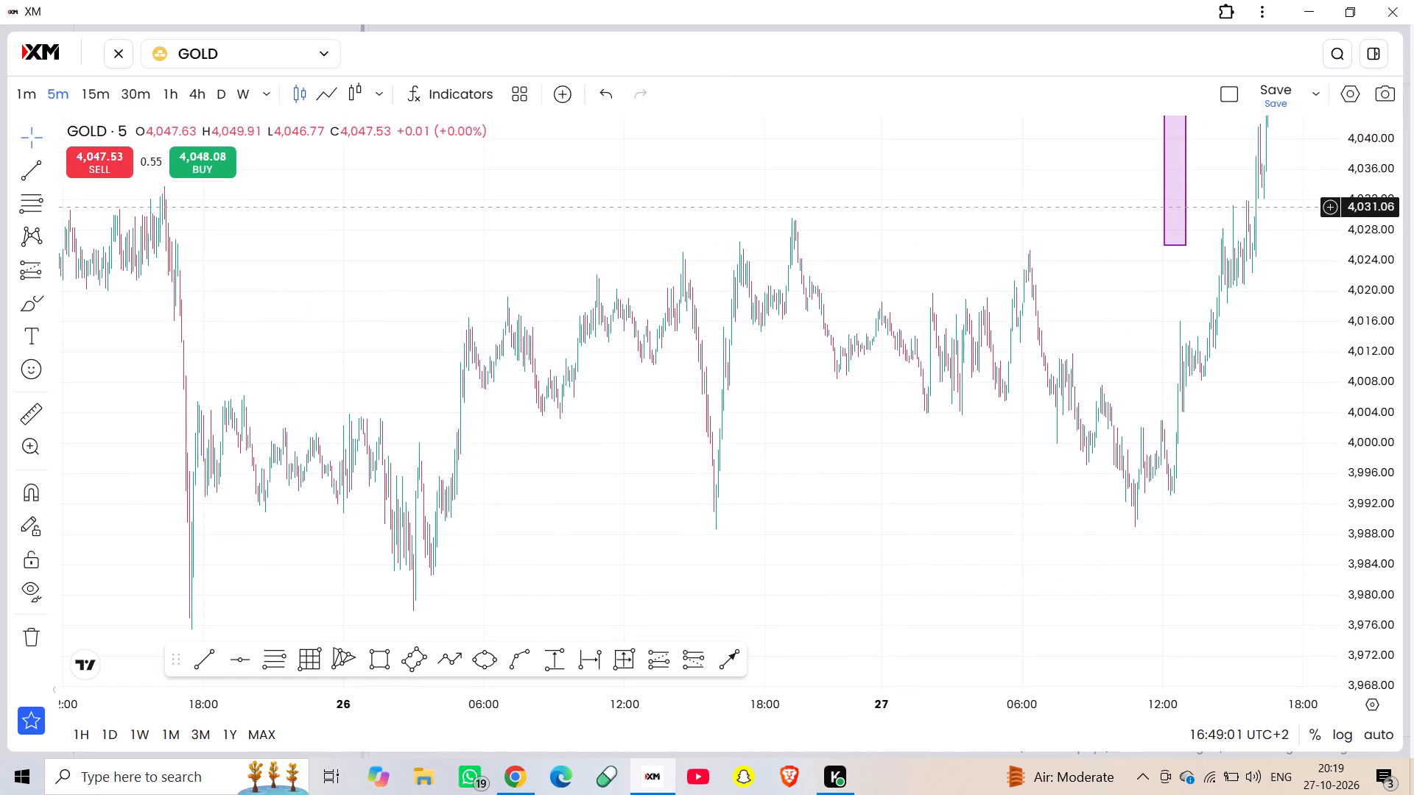
drag(459, 207, 458, 205)
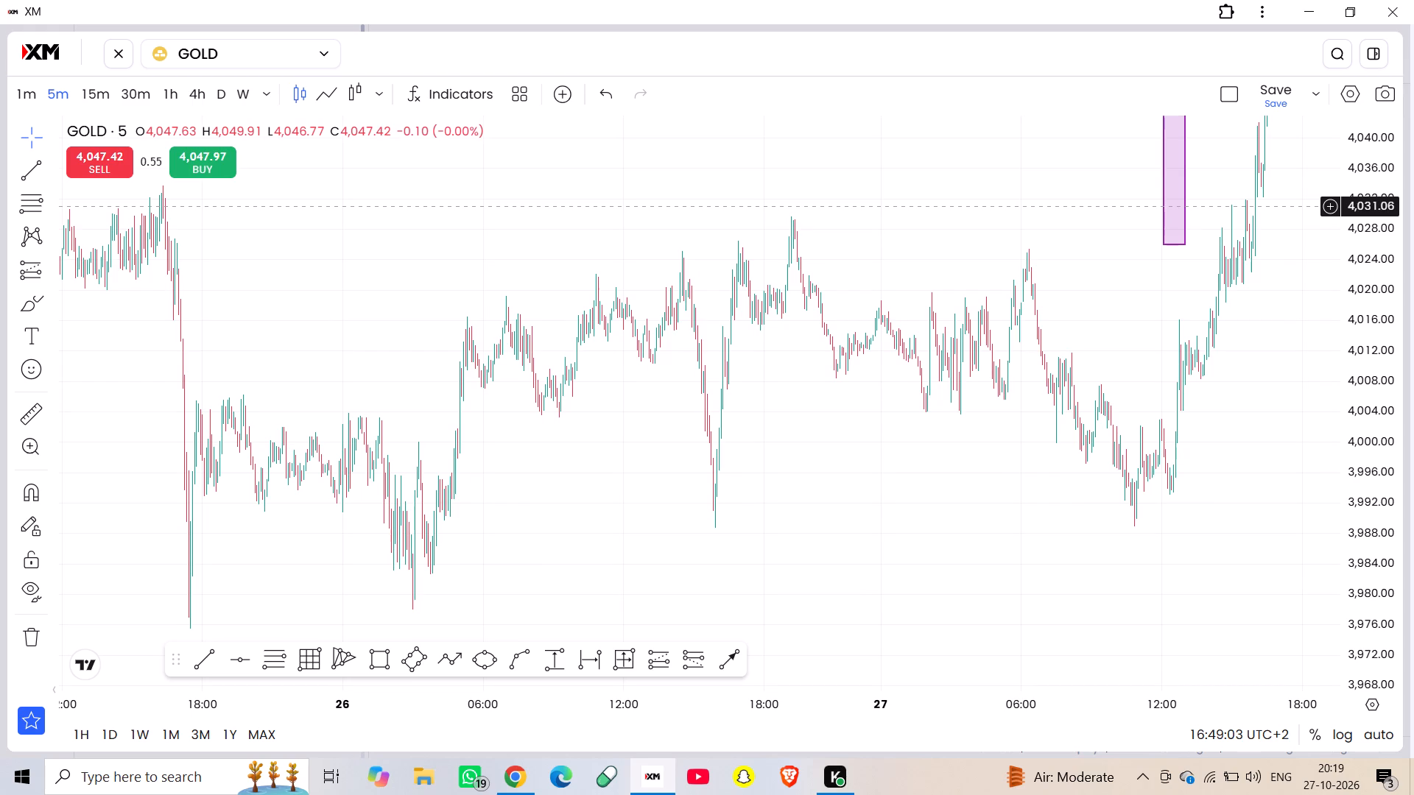
drag(458, 205, 421, 214)
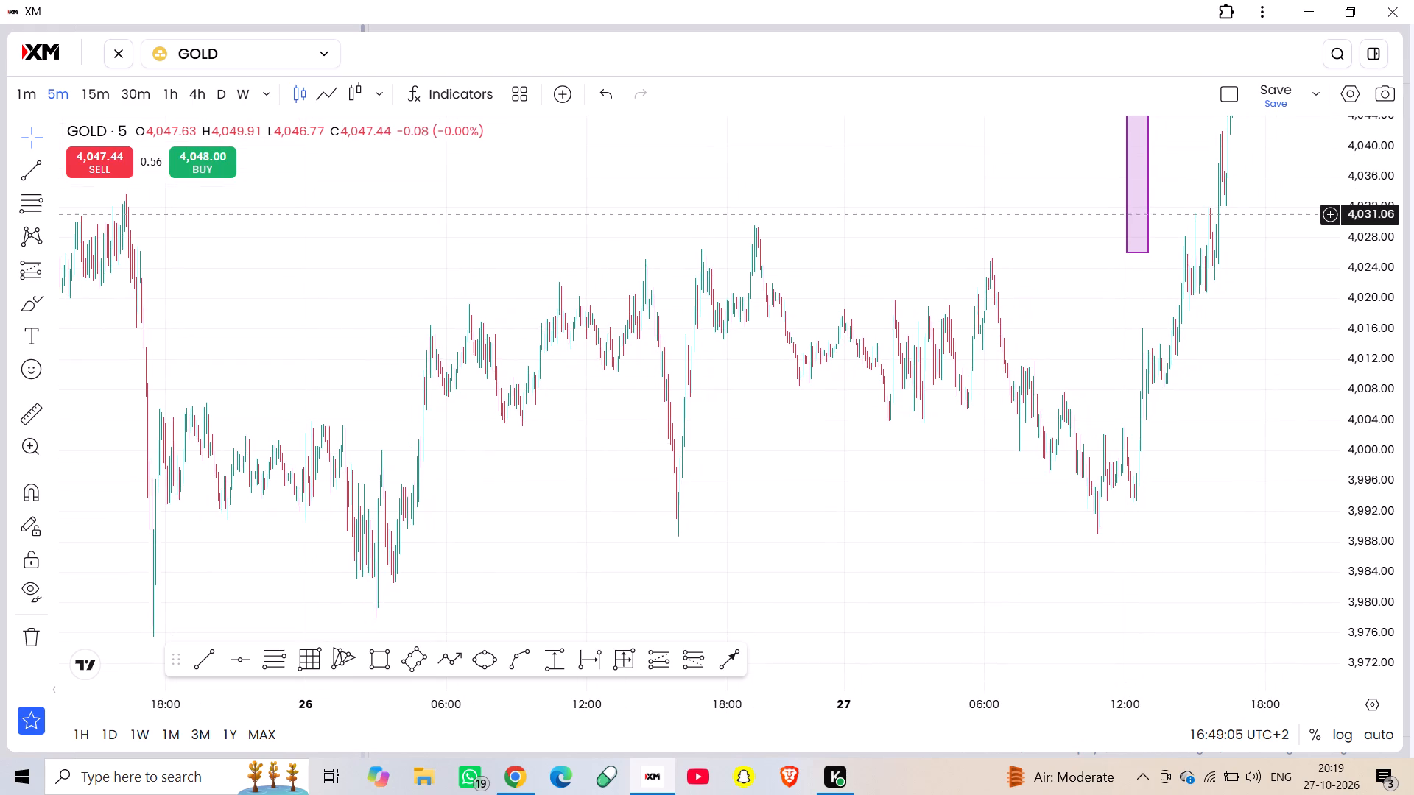
drag(421, 214, 436, 173)
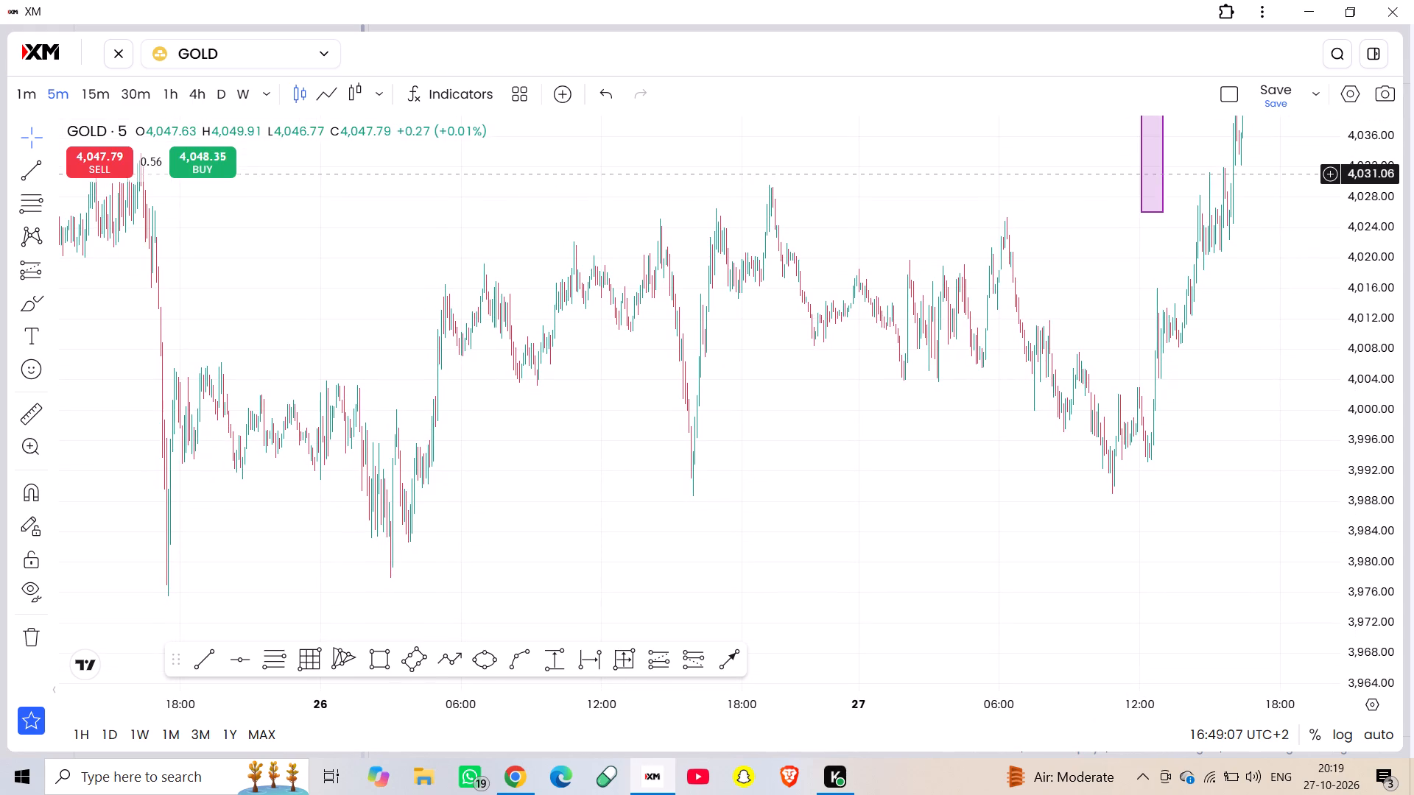
drag(436, 173, 436, 174)
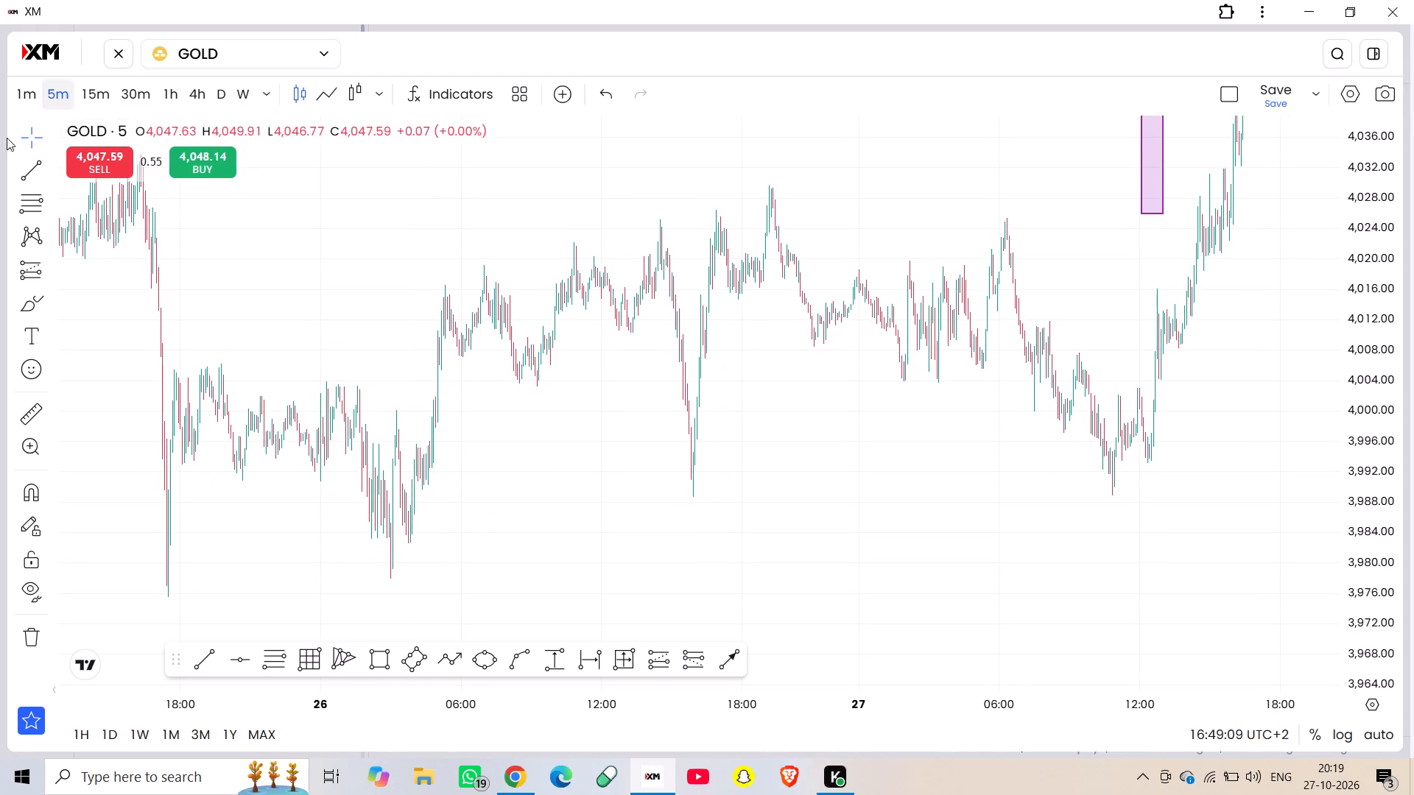
click(21, 159)
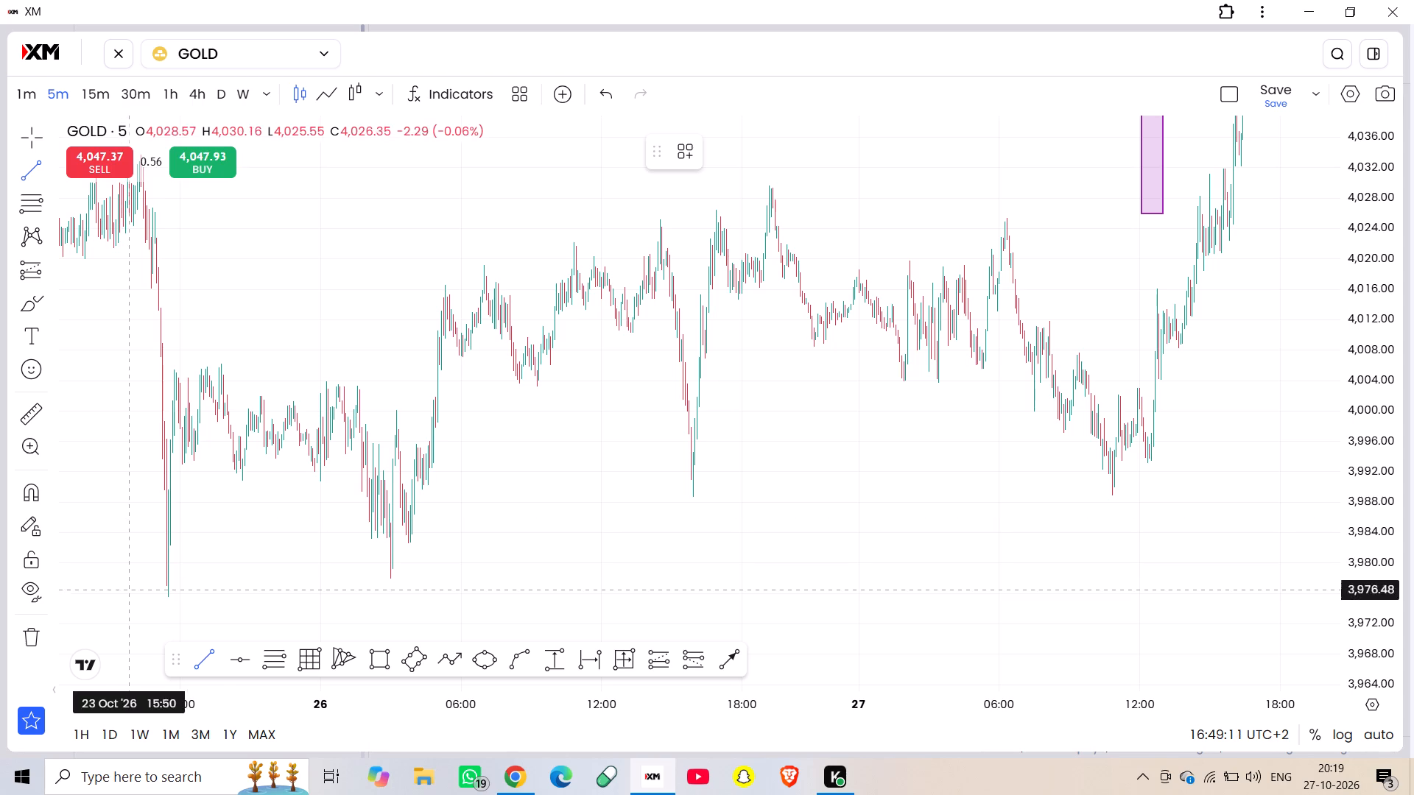
click(169, 588)
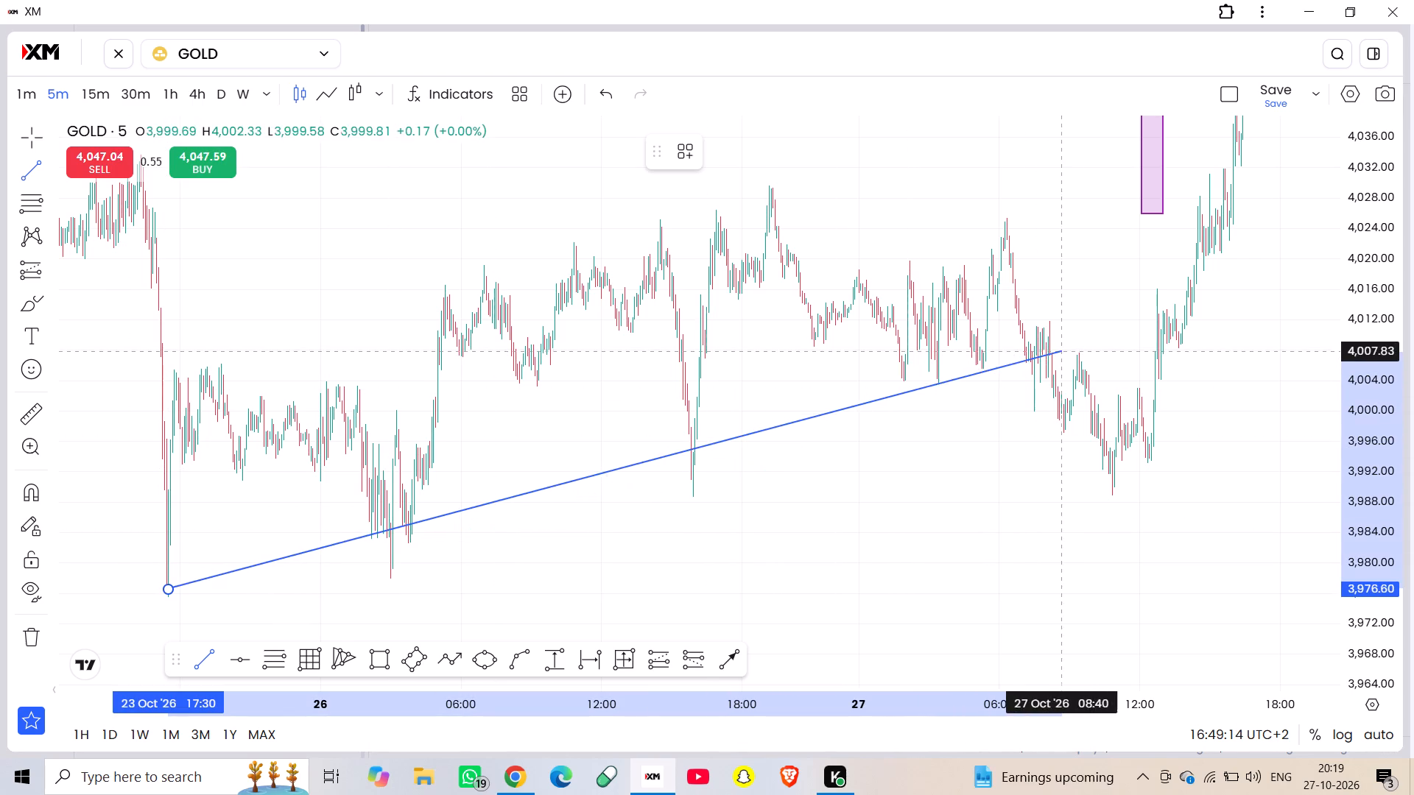
click(1328, 273)
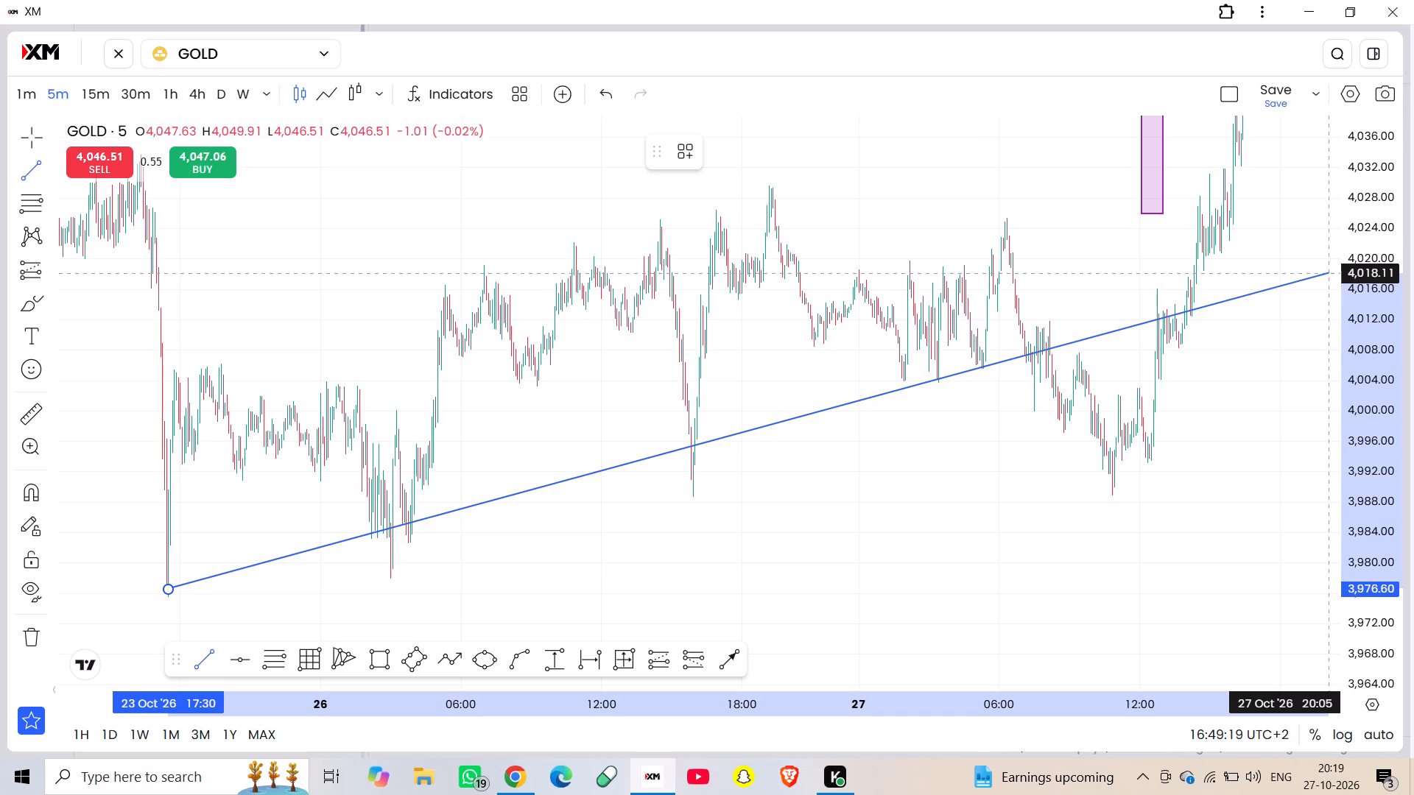
Draw an upper trend line on GOLD from 4,006.13 at 17:45 on 23 October to 4,045.58 at 15:50 on 27 October.
drag(1082, 225, 1049, 291)
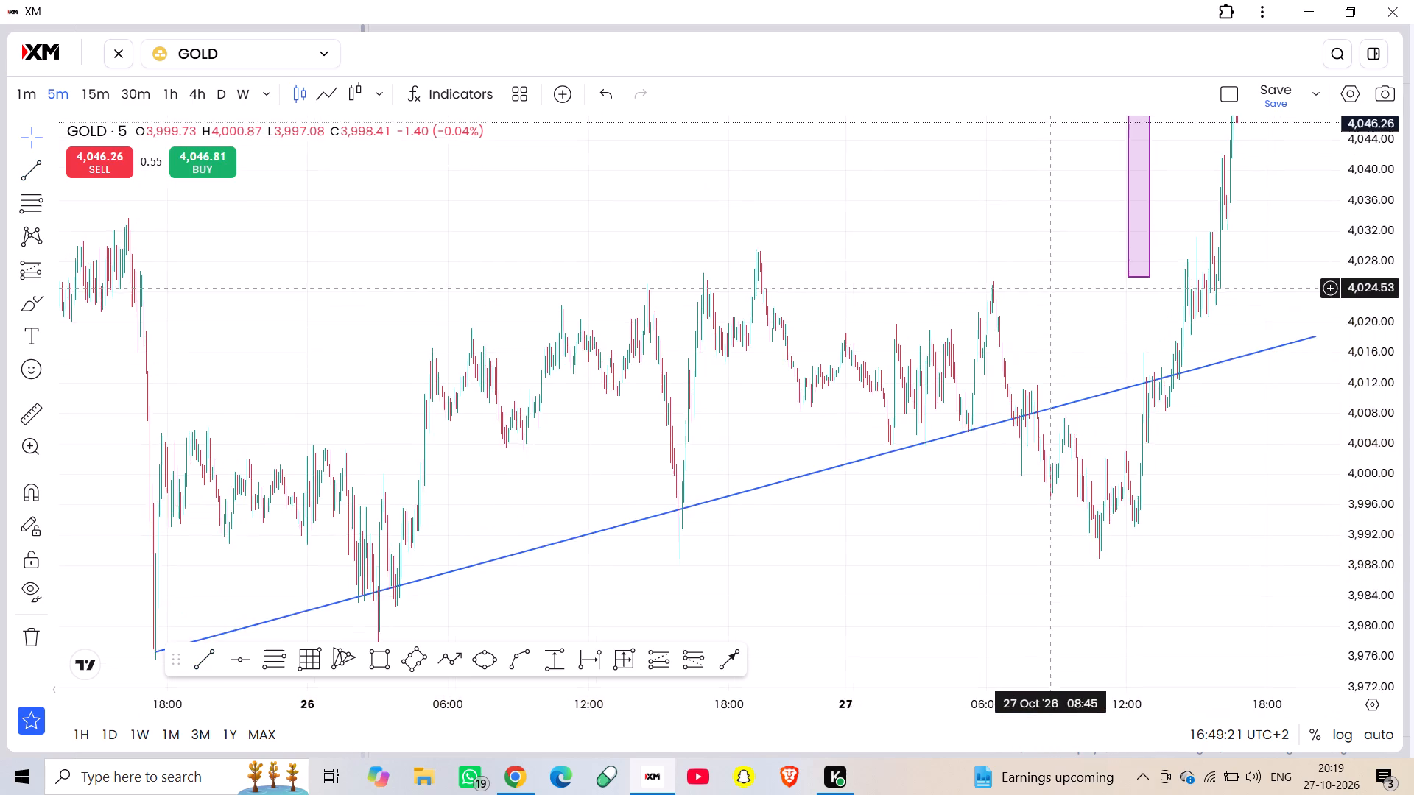
drag(1049, 291, 1094, 330)
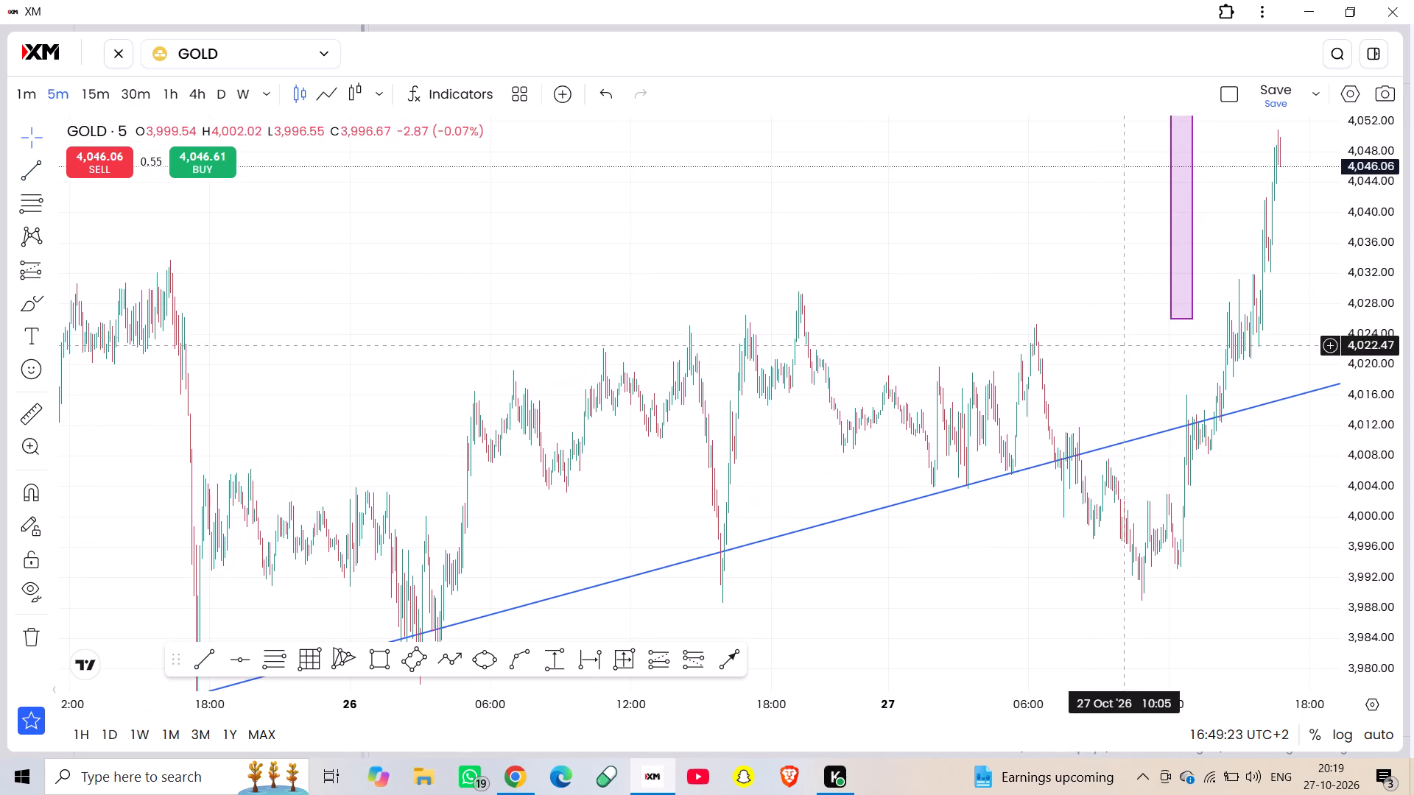
click(41, 169)
click(41, 169)
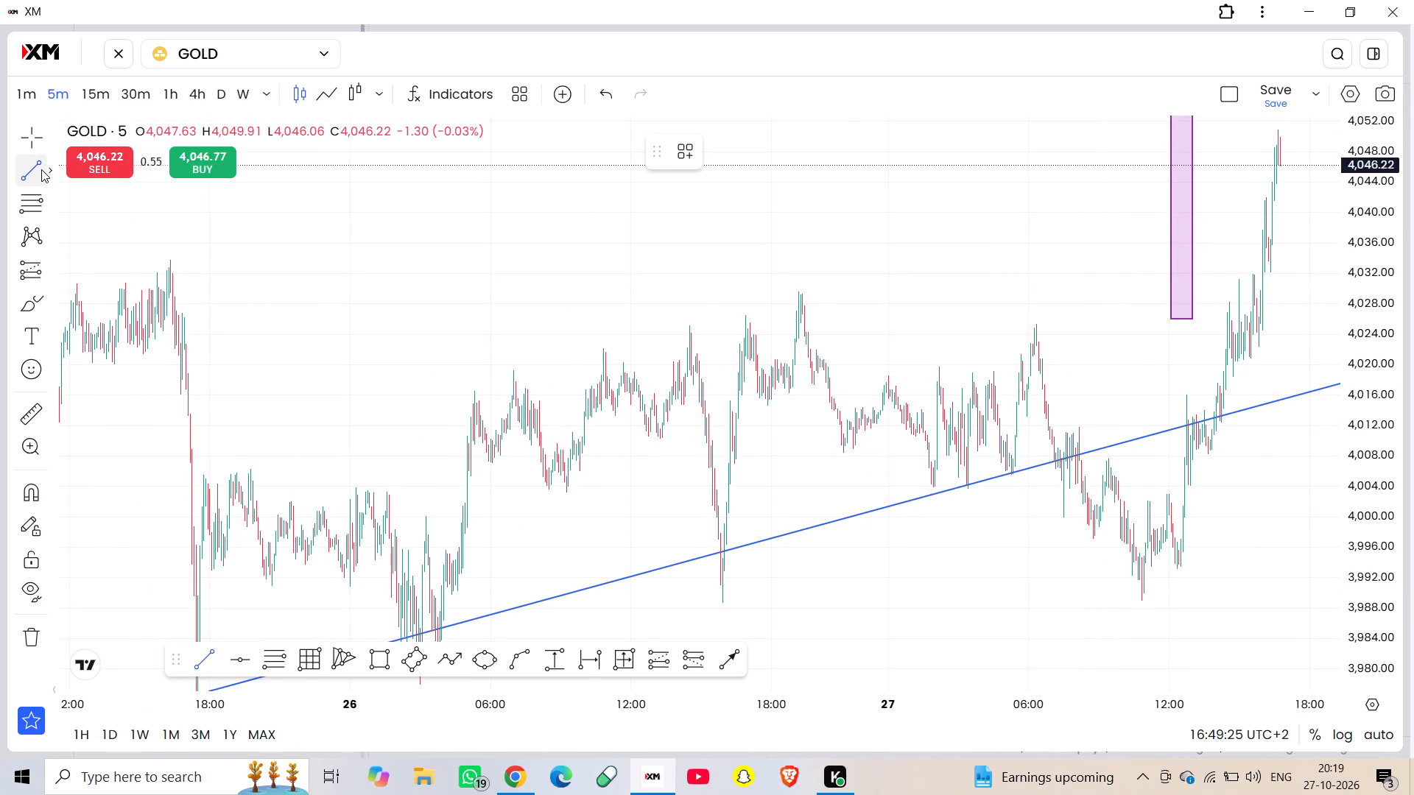
click(141, 121)
click(203, 470)
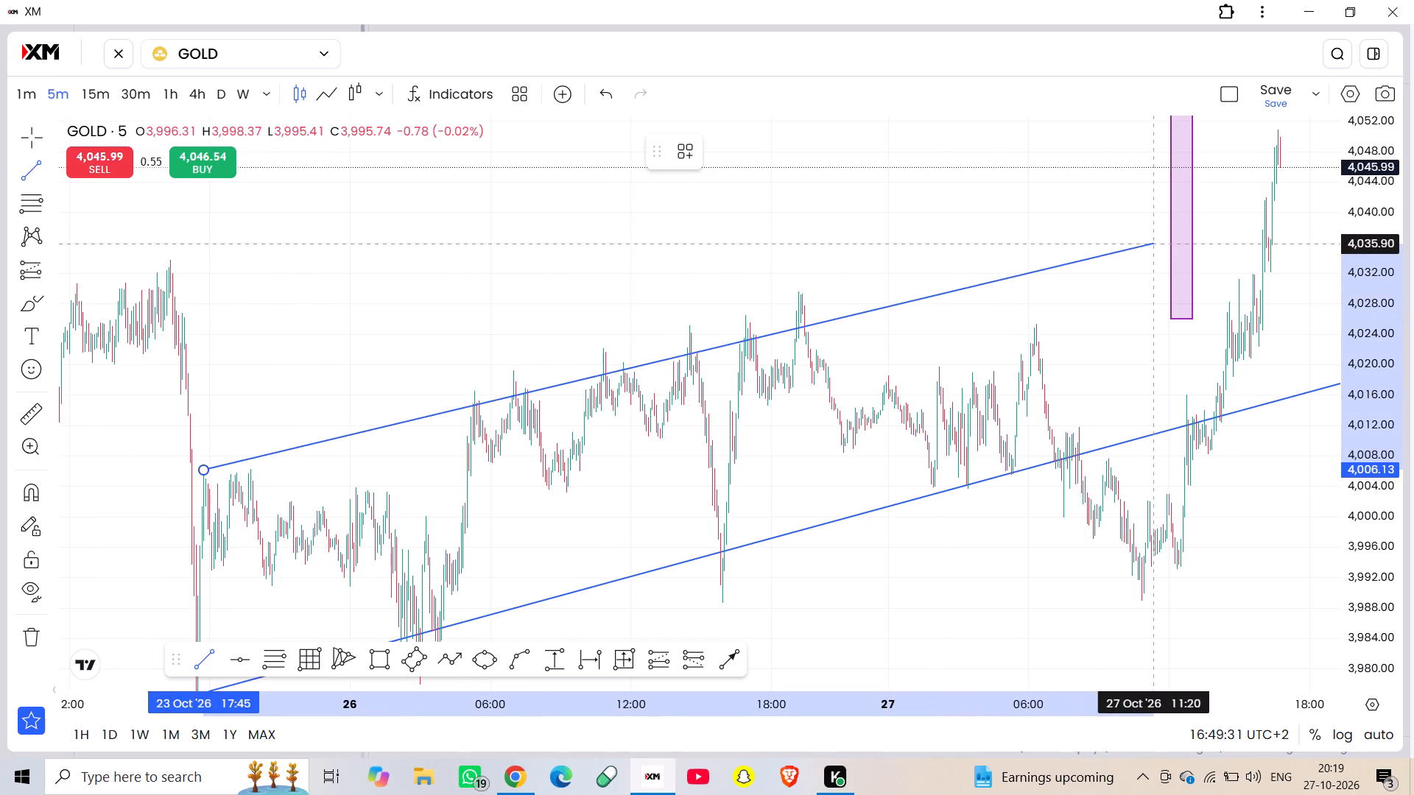
click(1259, 170)
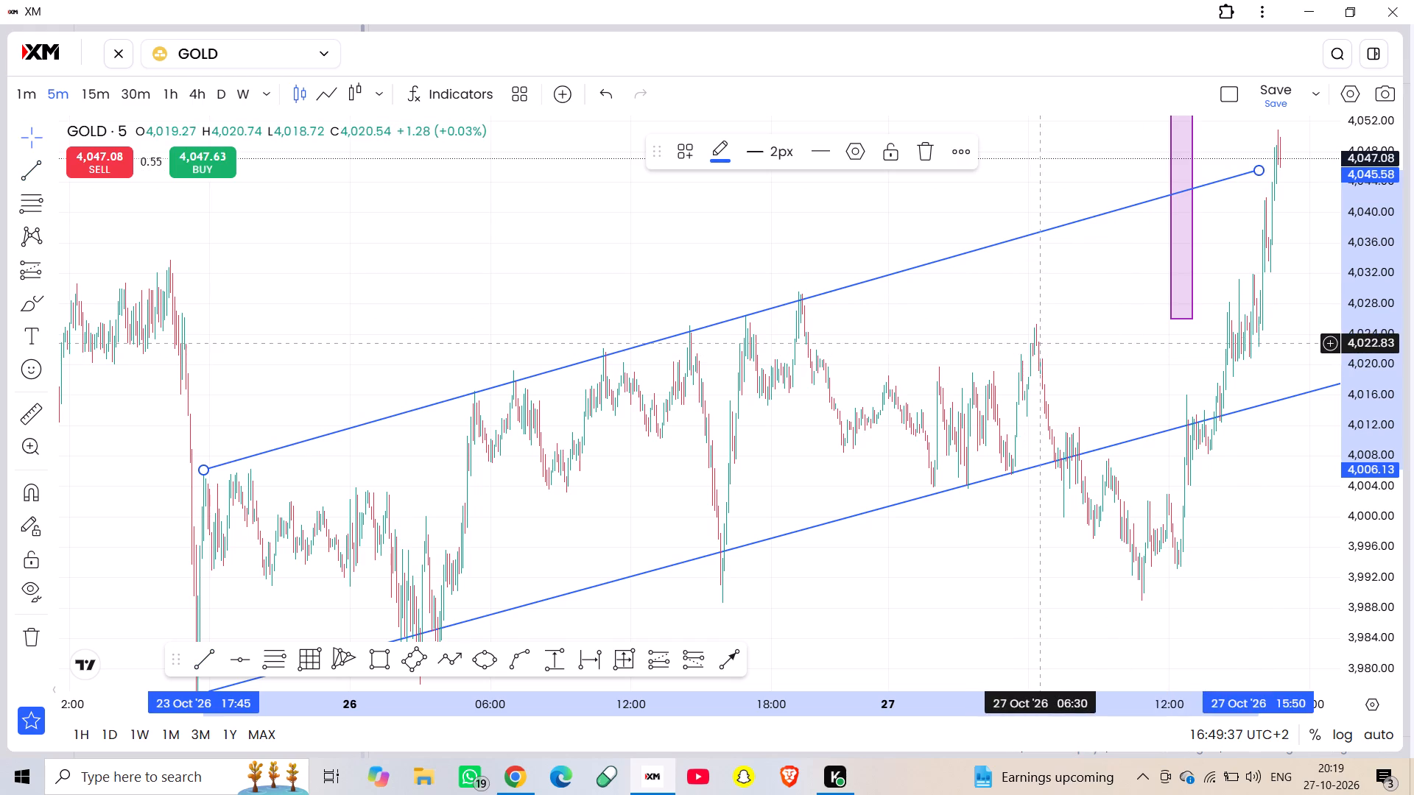
Examine GOLD's price action against the two rising trend lines and the purple zones, from 23 to 27 October.
drag(1047, 338, 911, 559)
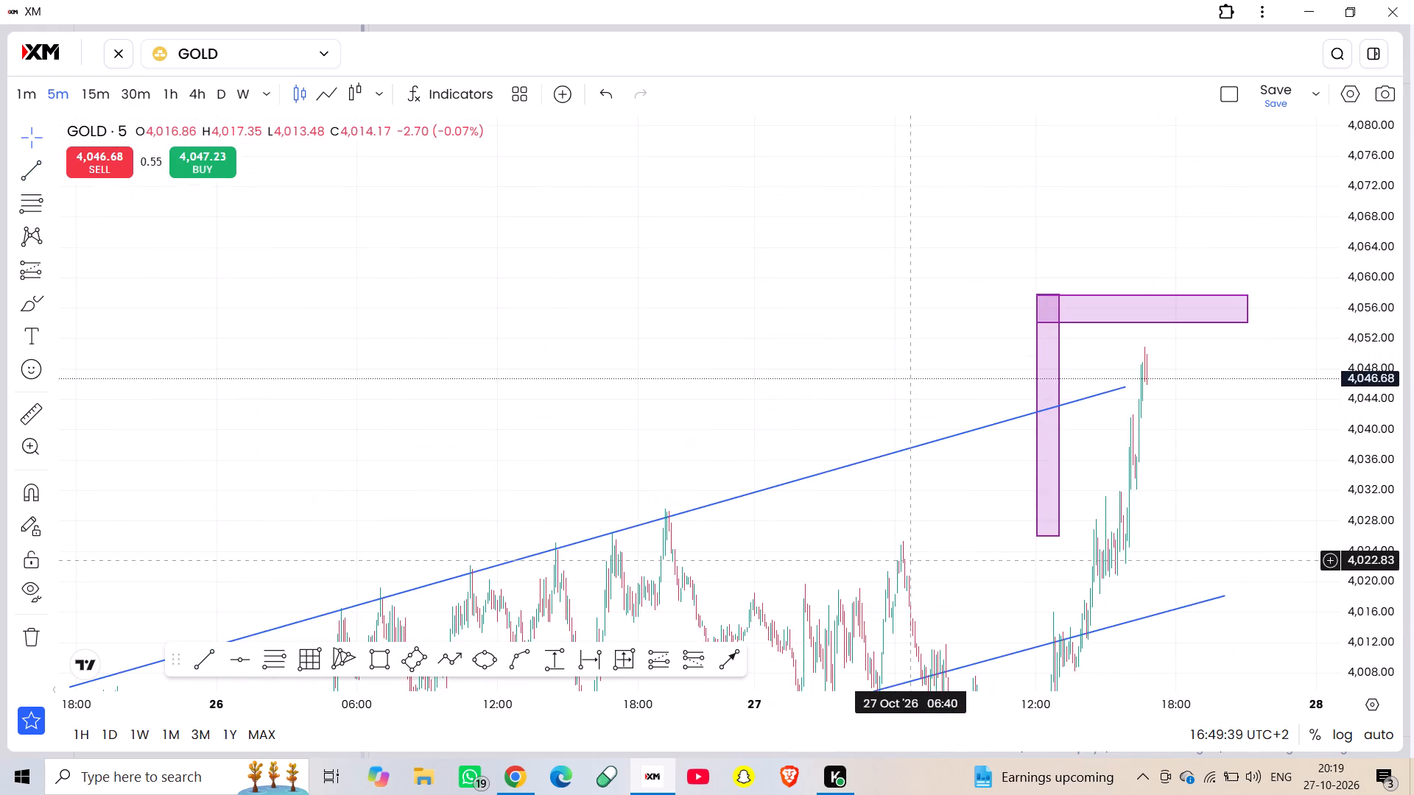
drag(911, 559, 1160, 280)
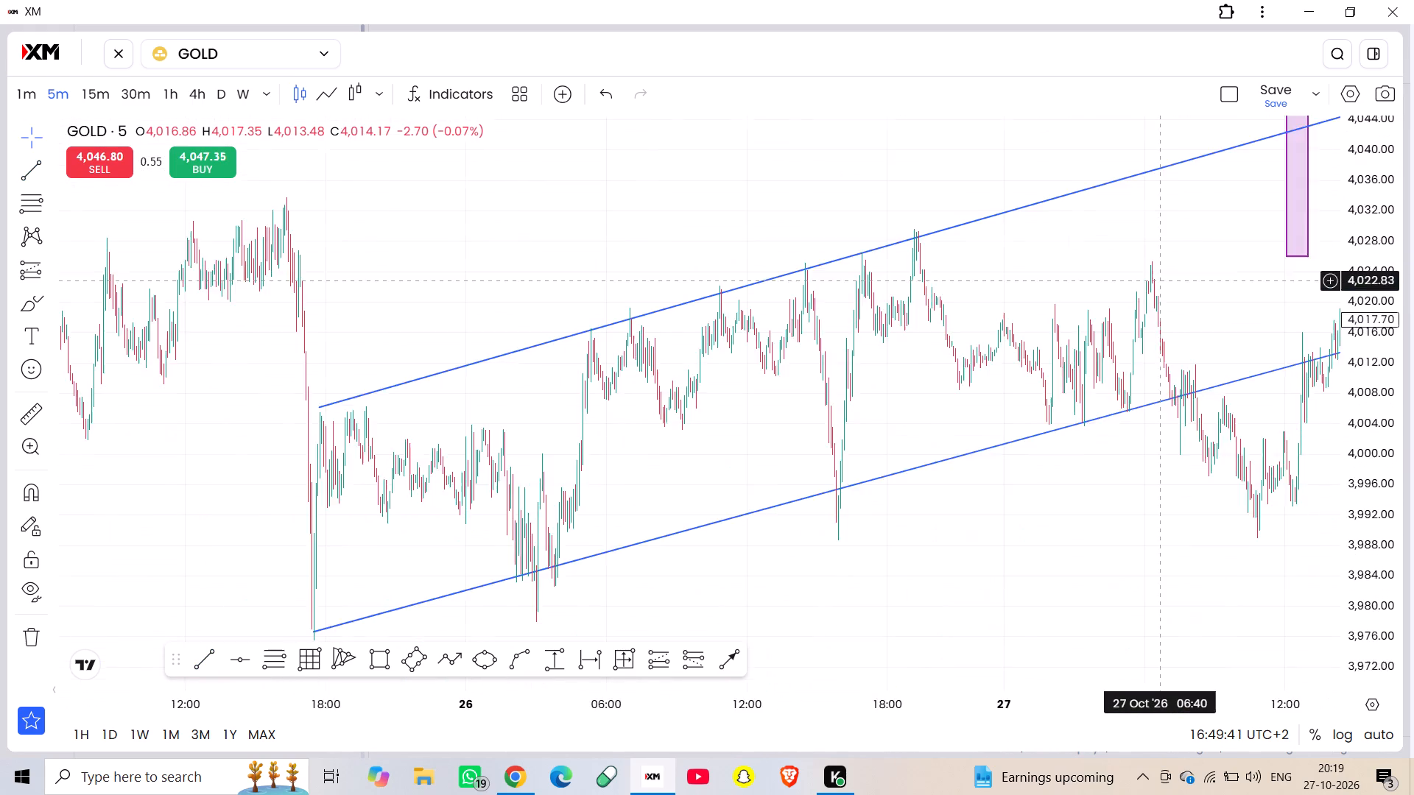
drag(1160, 280, 878, 382)
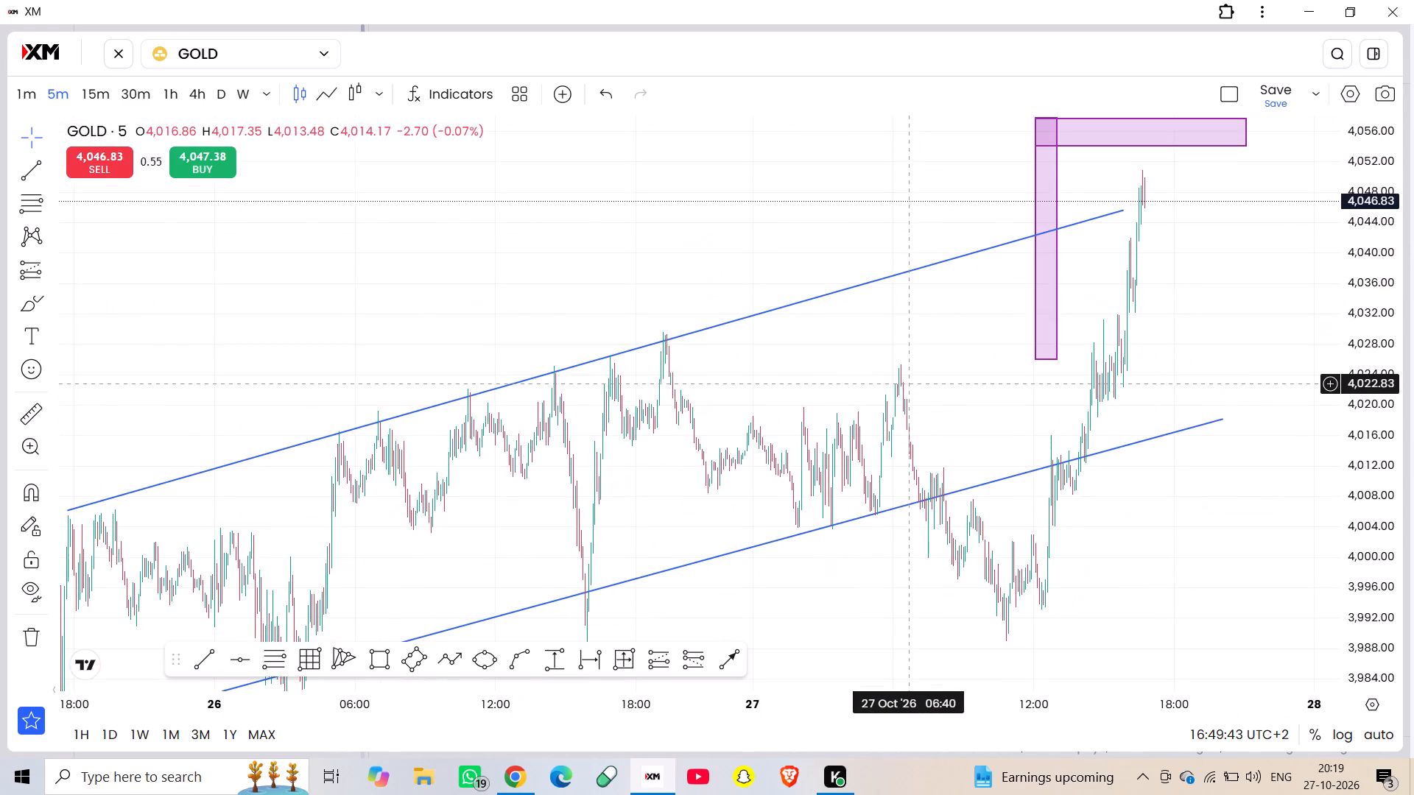
drag(878, 382, 1413, 378)
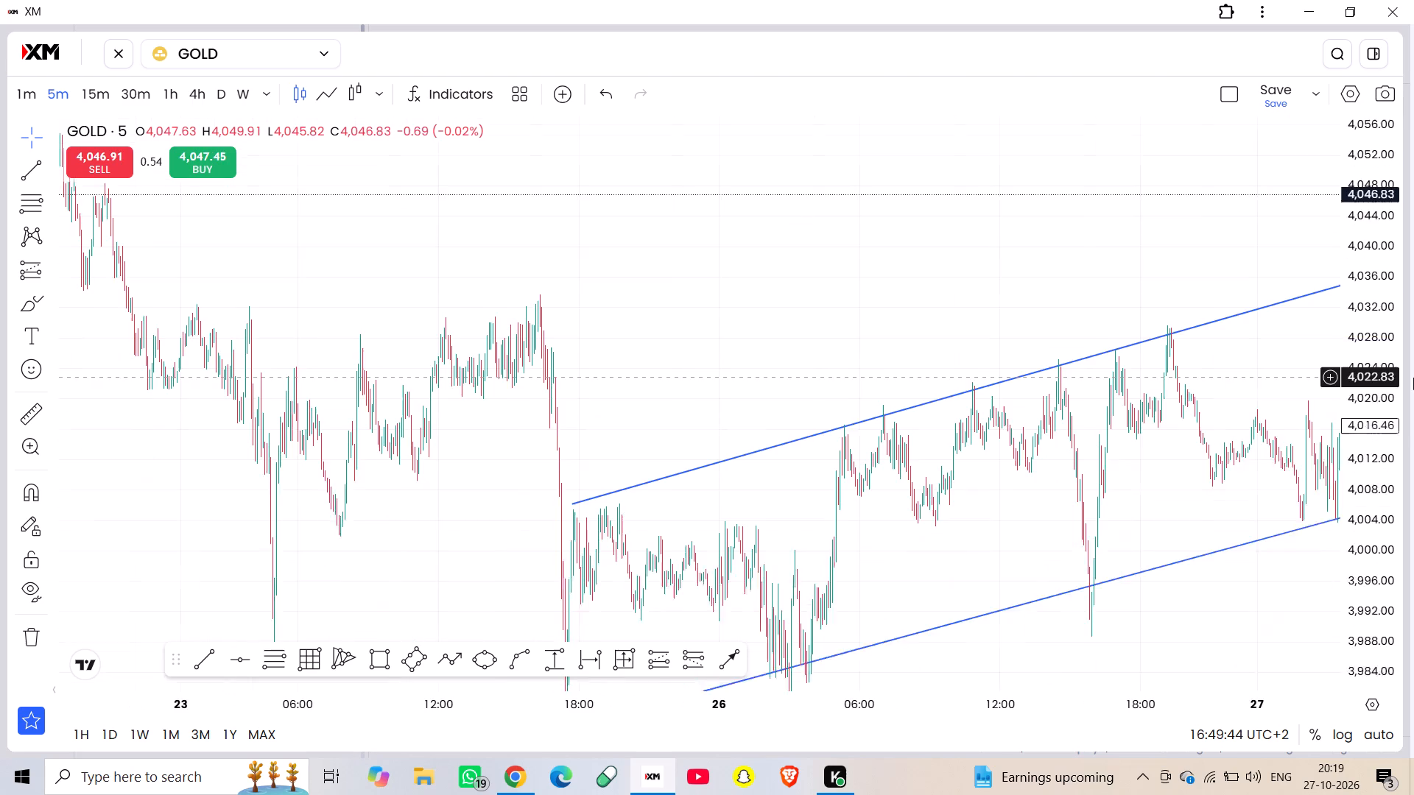
drag(1413, 378, 1413, 420)
drag(745, 388, 936, 202)
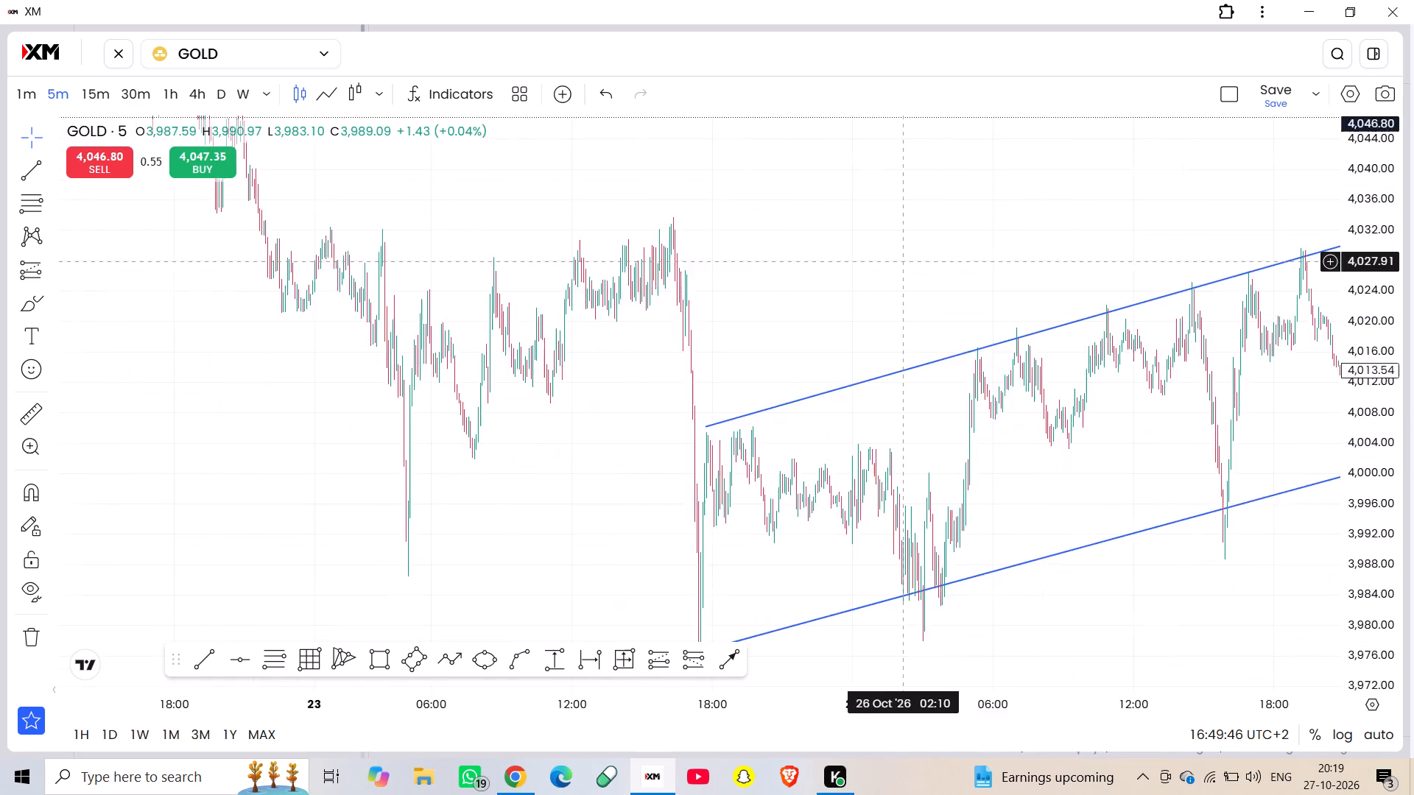
drag(936, 202, 669, 306)
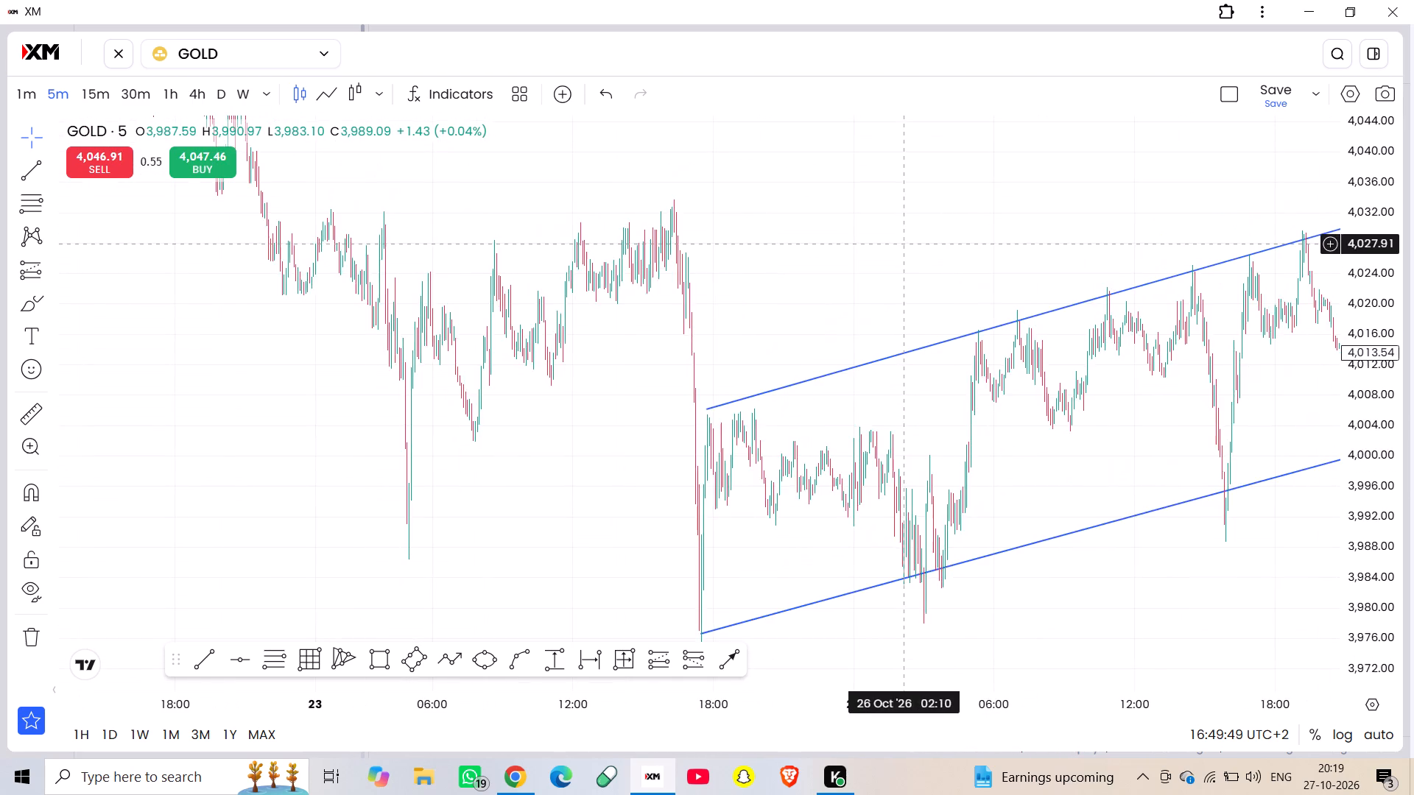
drag(669, 306, 474, 266)
scroll(651, 222, up, 5)
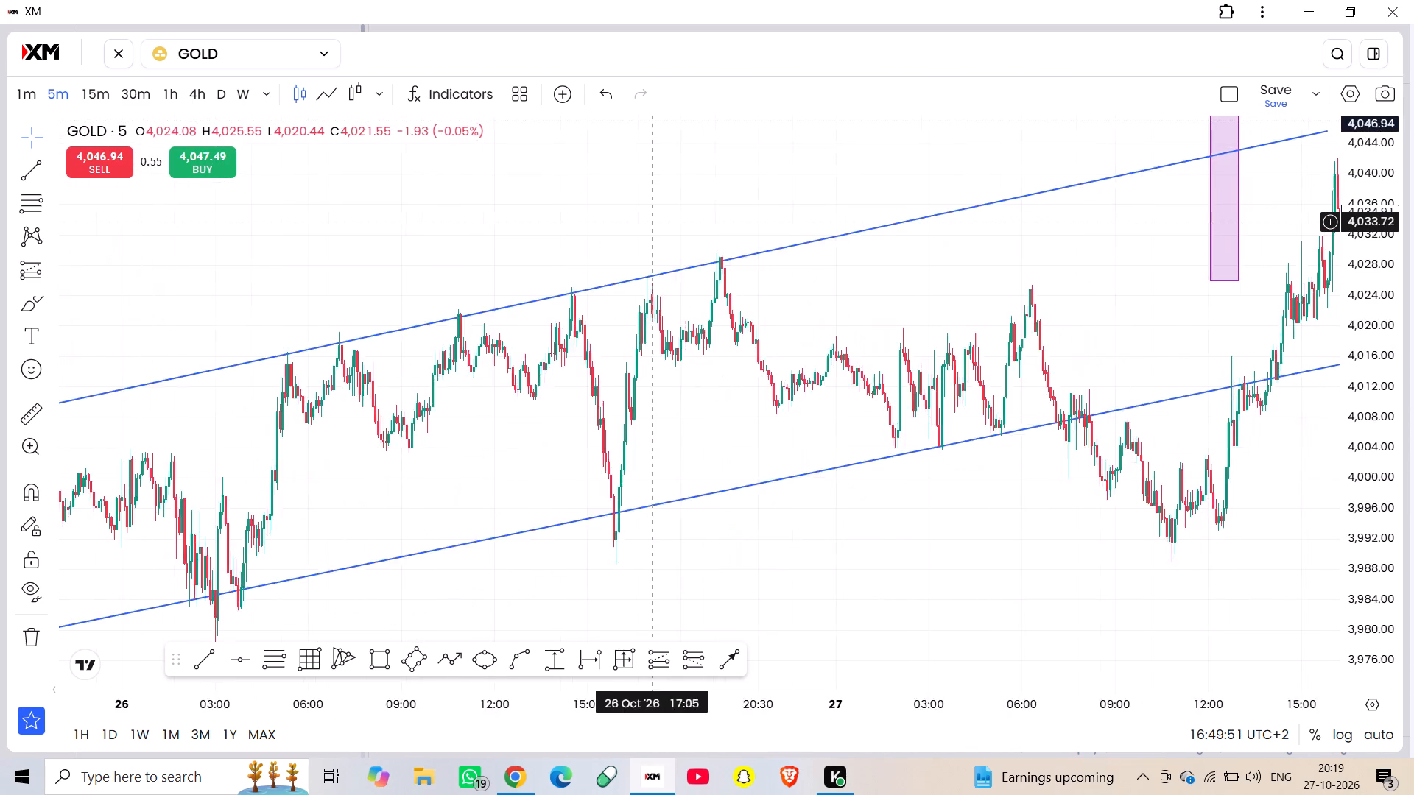
scroll(651, 222, up, 2)
drag(915, 257, 386, 555)
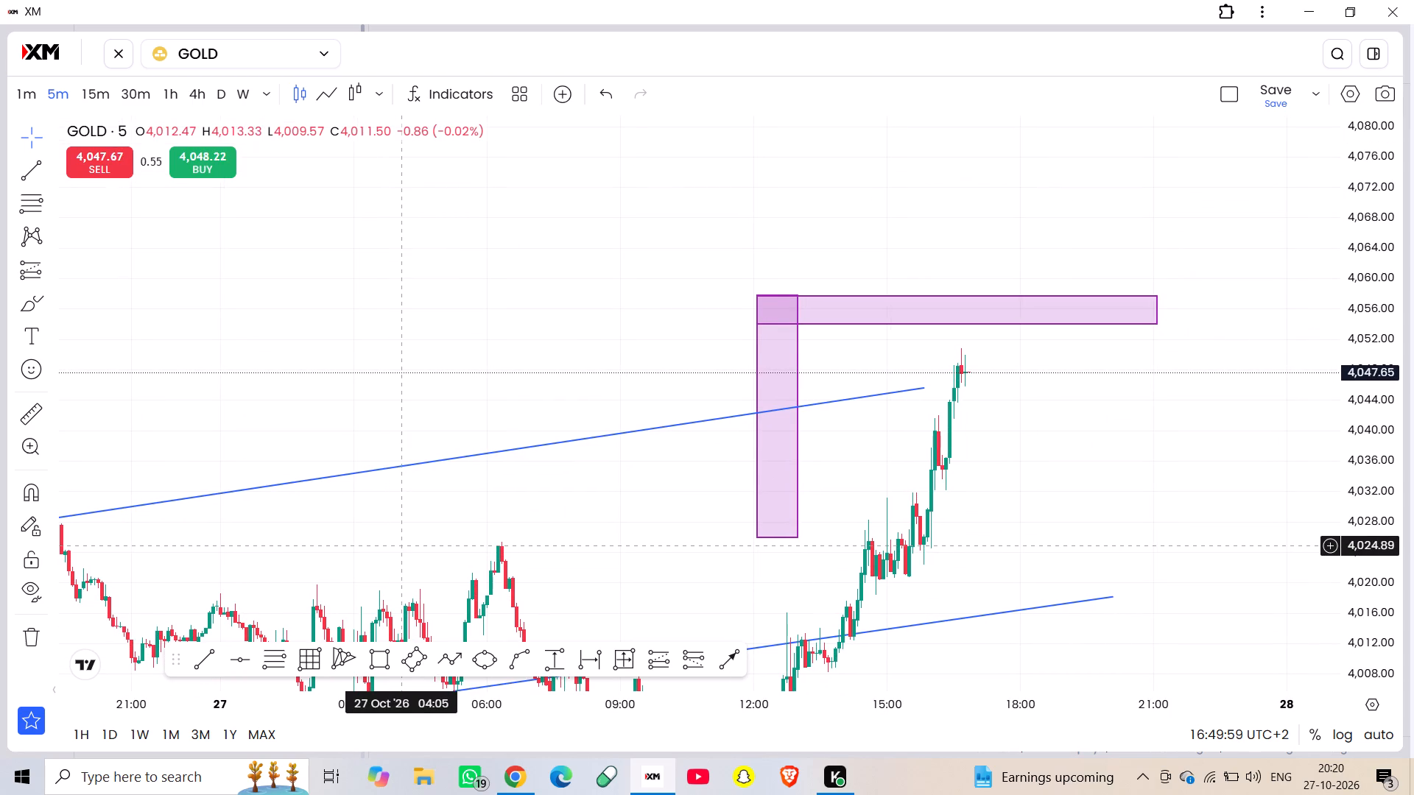
Switch the XM chart from GOLD to EURUSD and review its 5-minute descending channel.
click(213, 46)
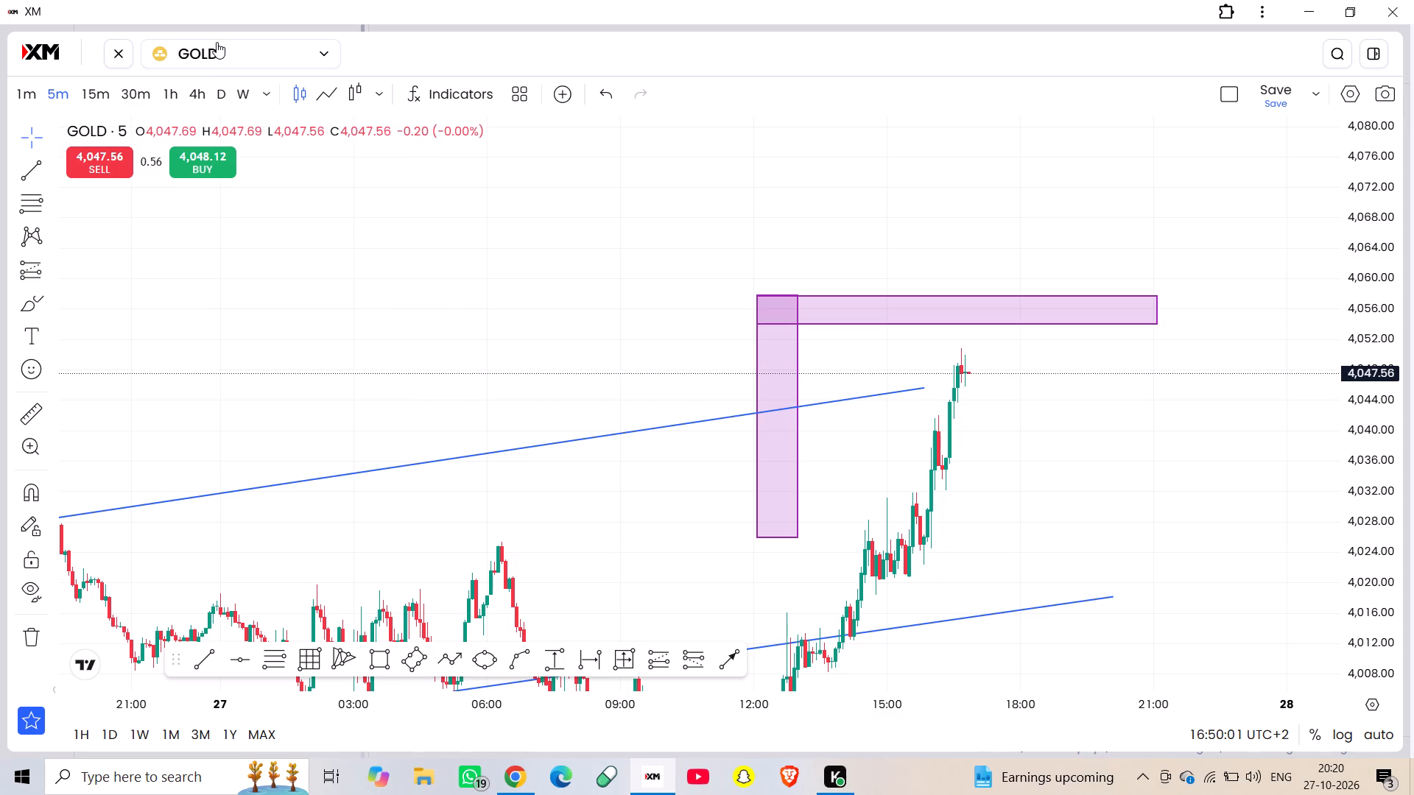
click(211, 323)
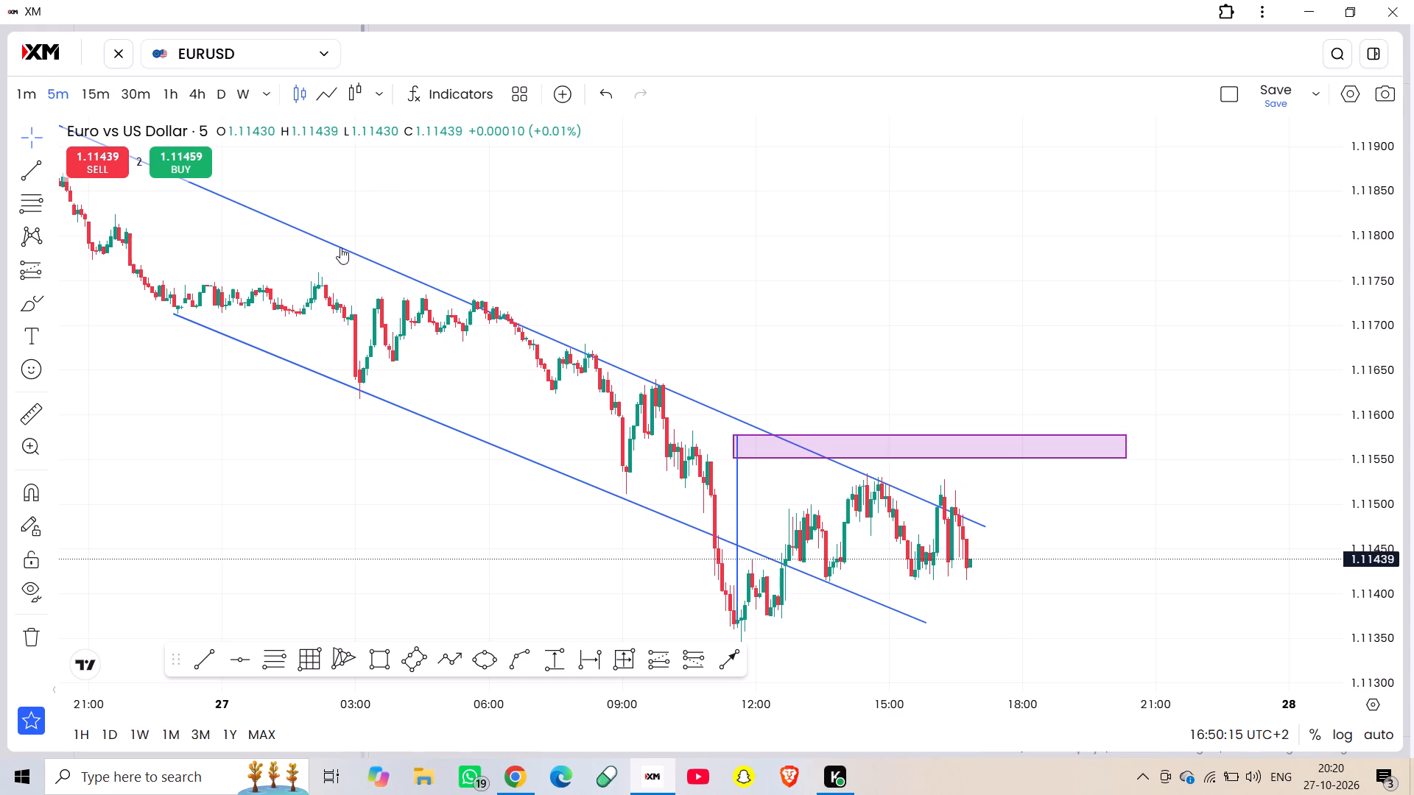
scroll(591, 252, left, 1)
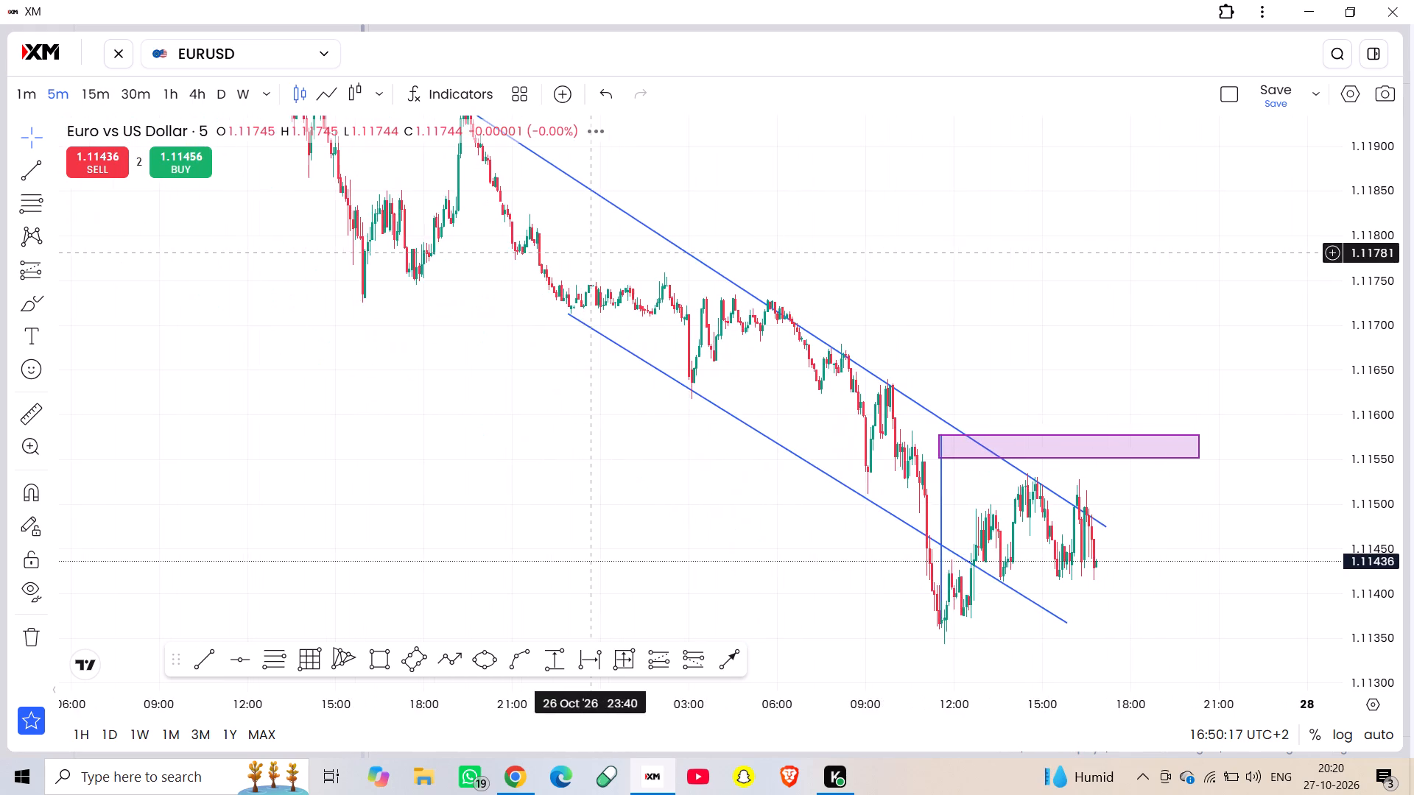
scroll(591, 252, left, 1)
scroll(591, 252, up, 4)
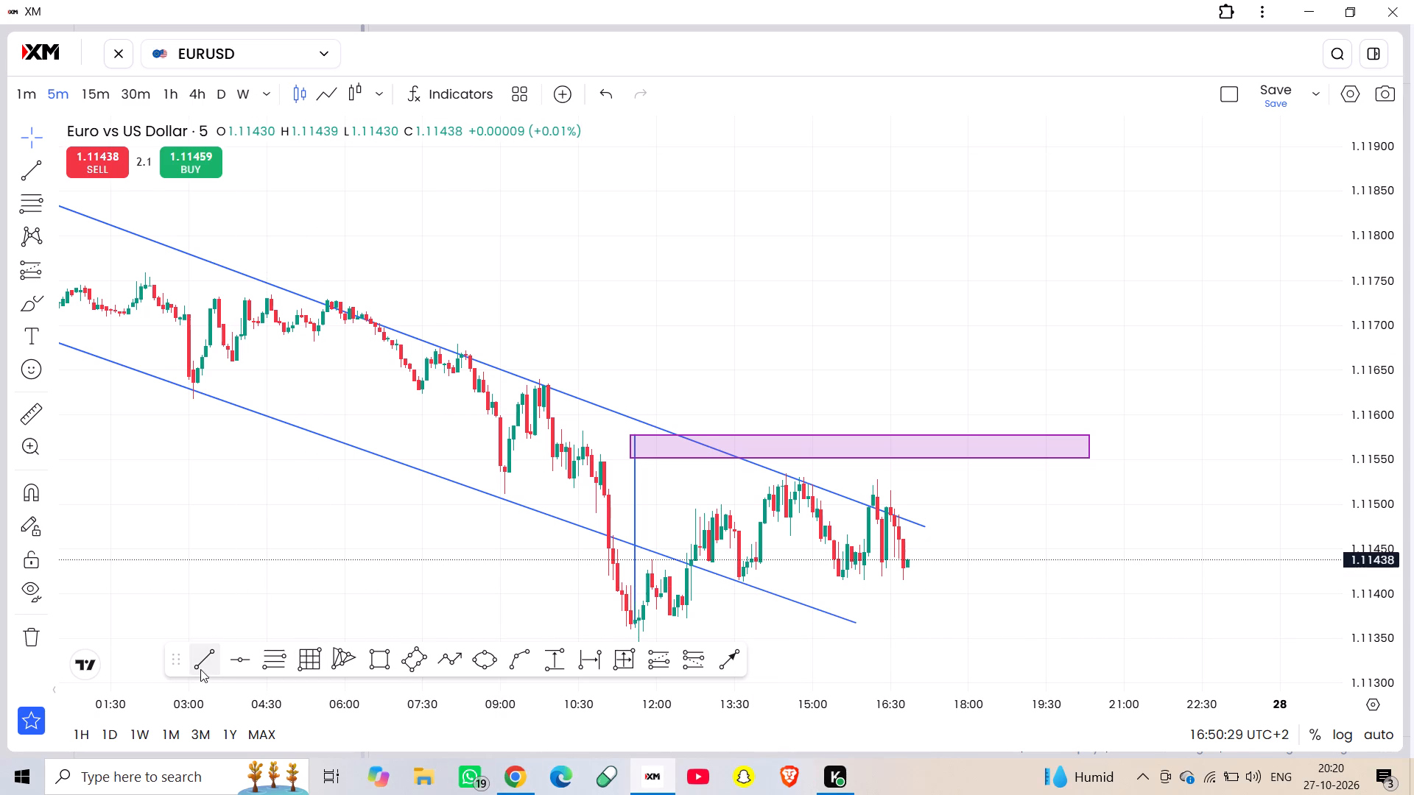
Move the floating strip of favourite drawing tools to the upper edge of the EURUSD chart, clear of the candles.
drag(172, 659, 635, 119)
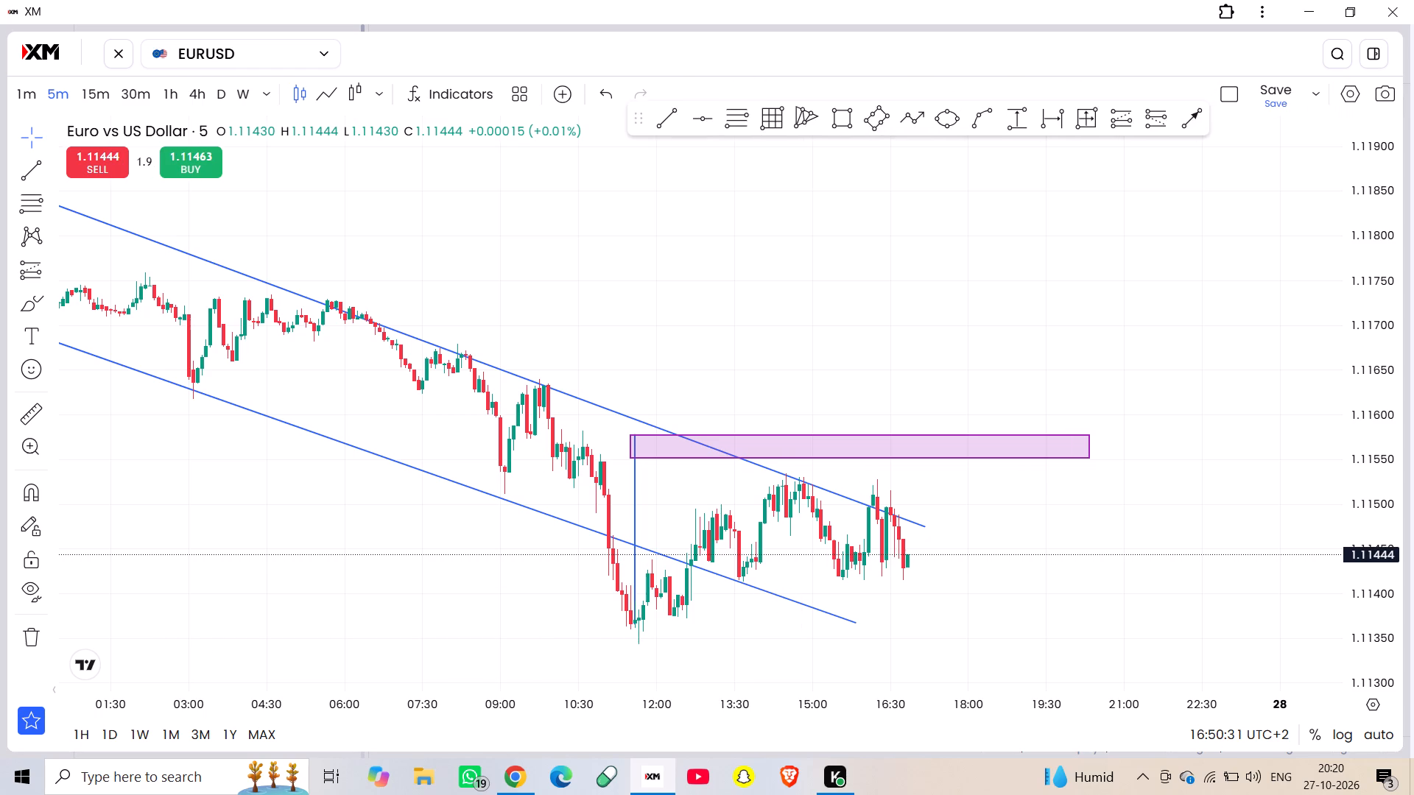
drag(635, 119, 638, 134)
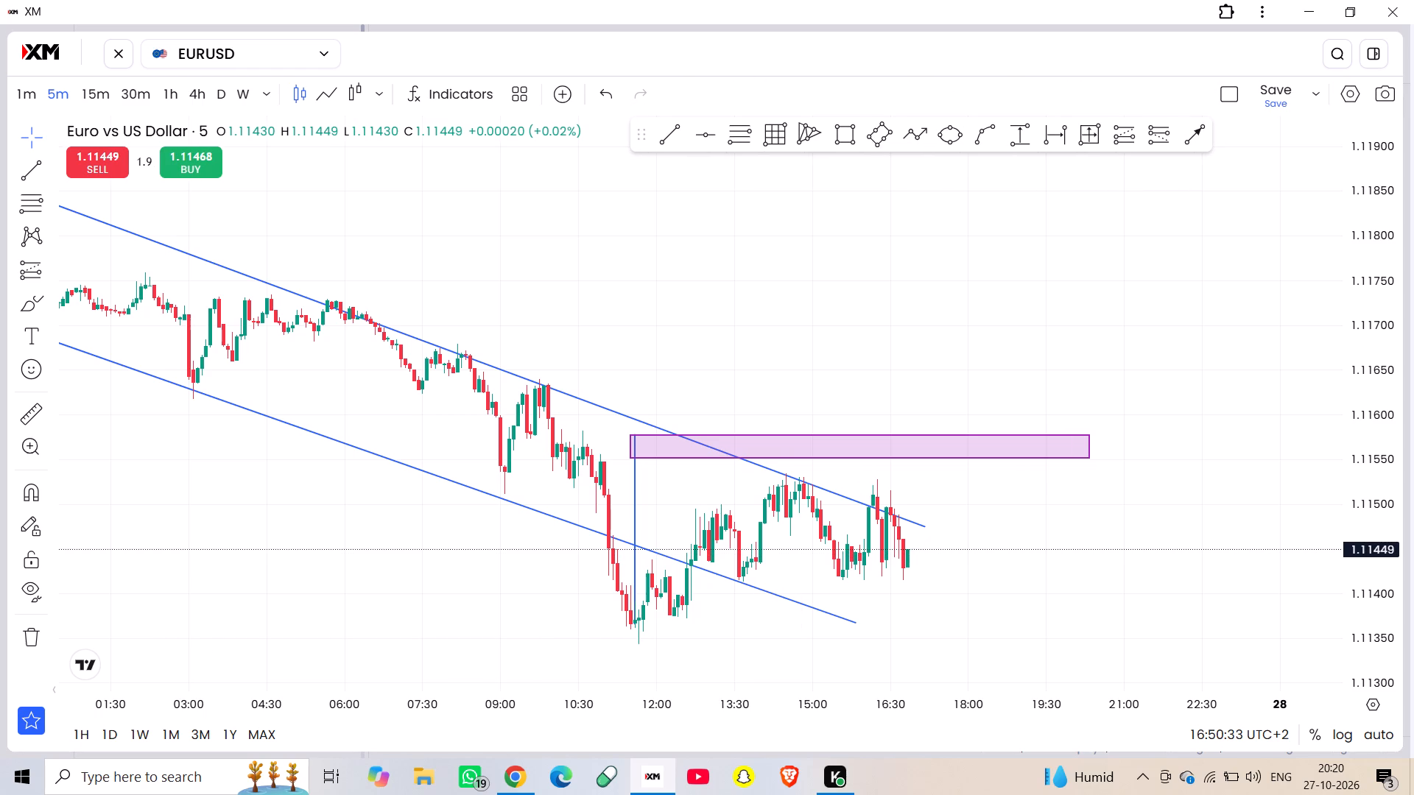
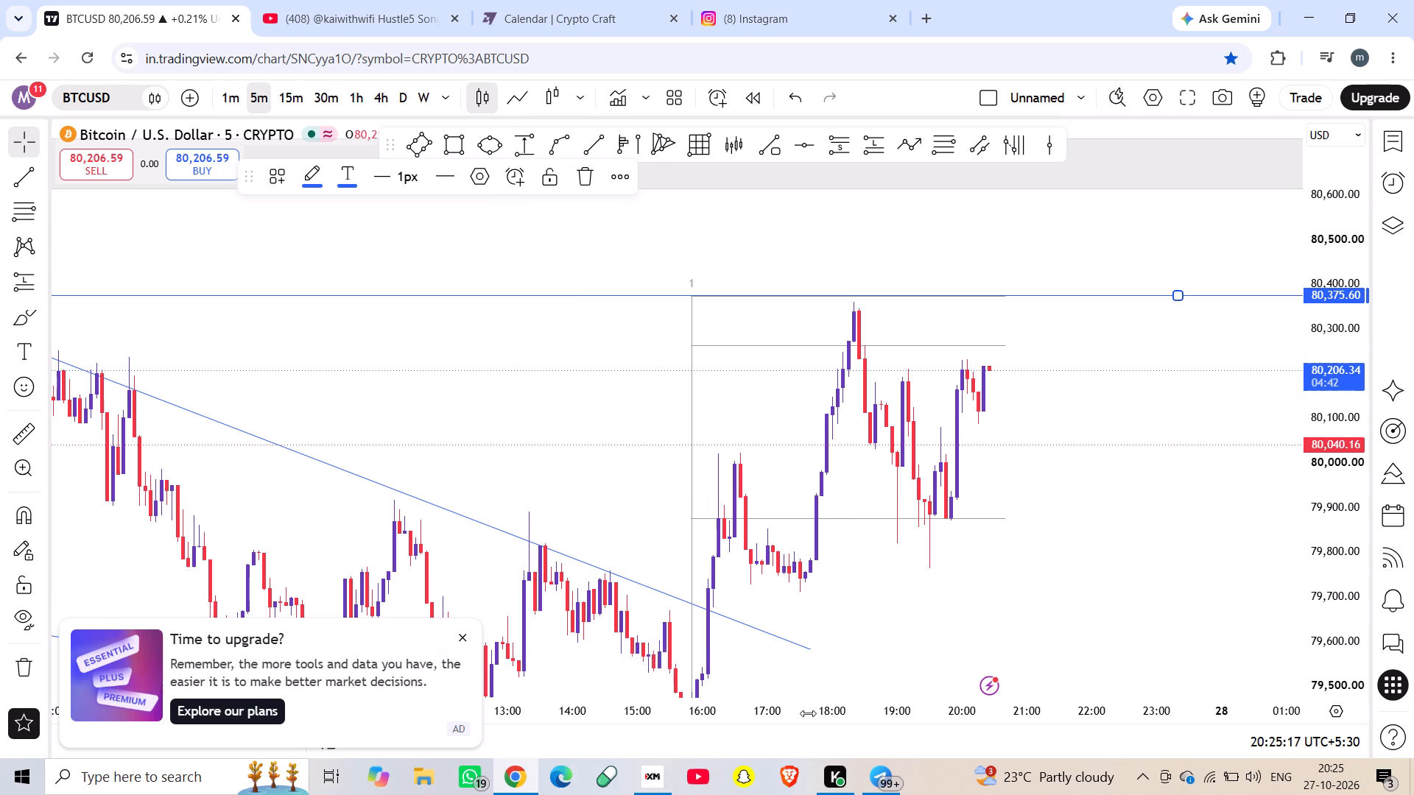
Switch to XM, change the chart from EURUSD to GOLD and review price near the purple zone above the latest candles.
click(639, 775)
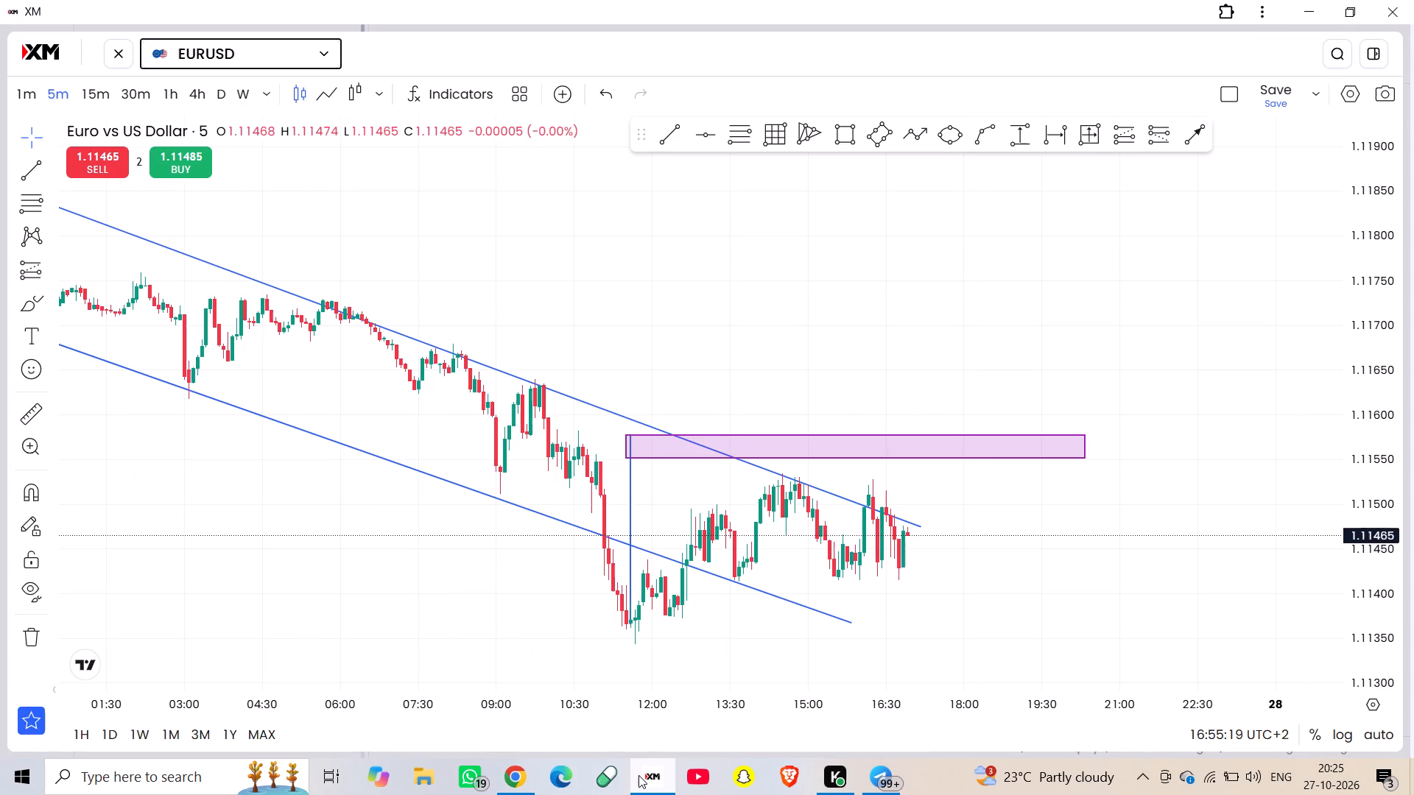
click(272, 52)
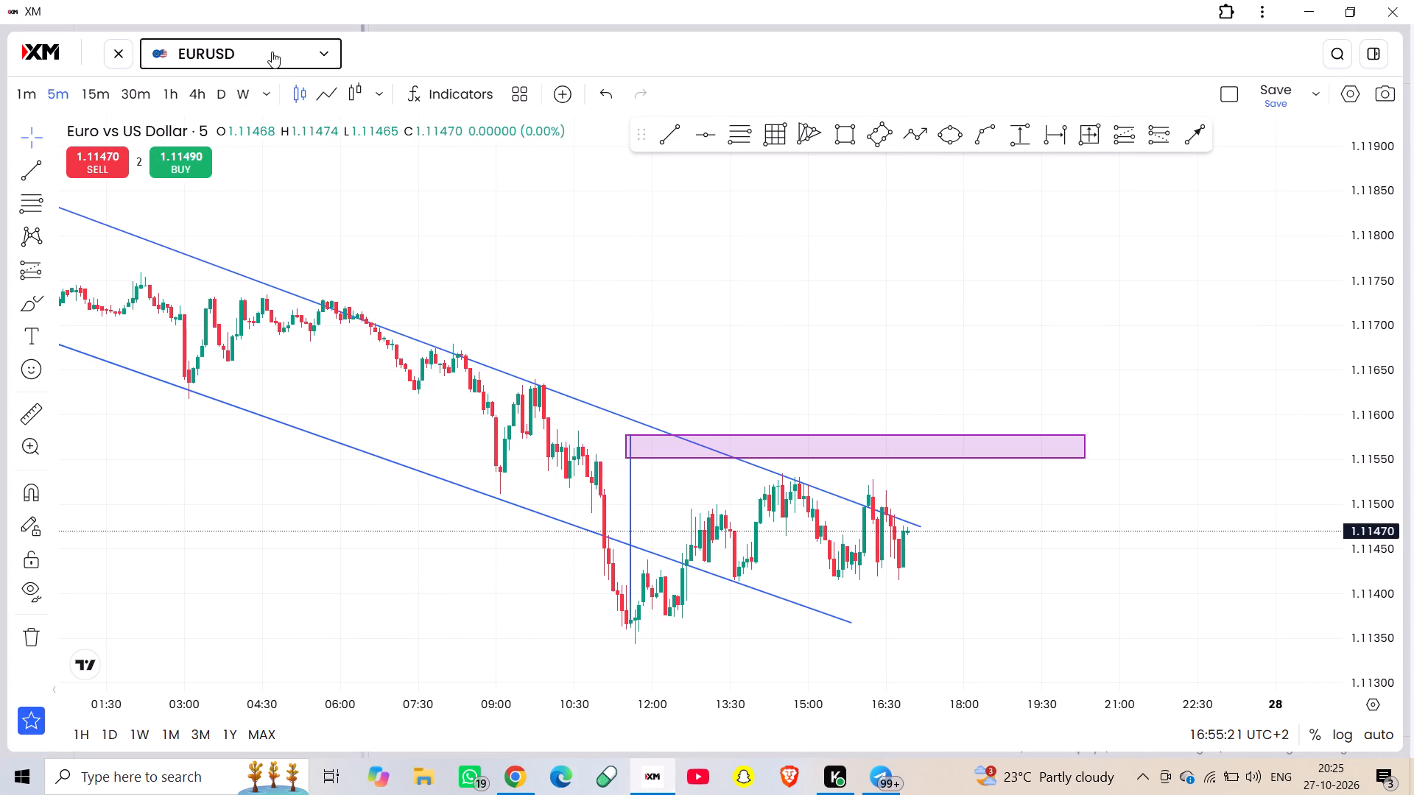
click(267, 144)
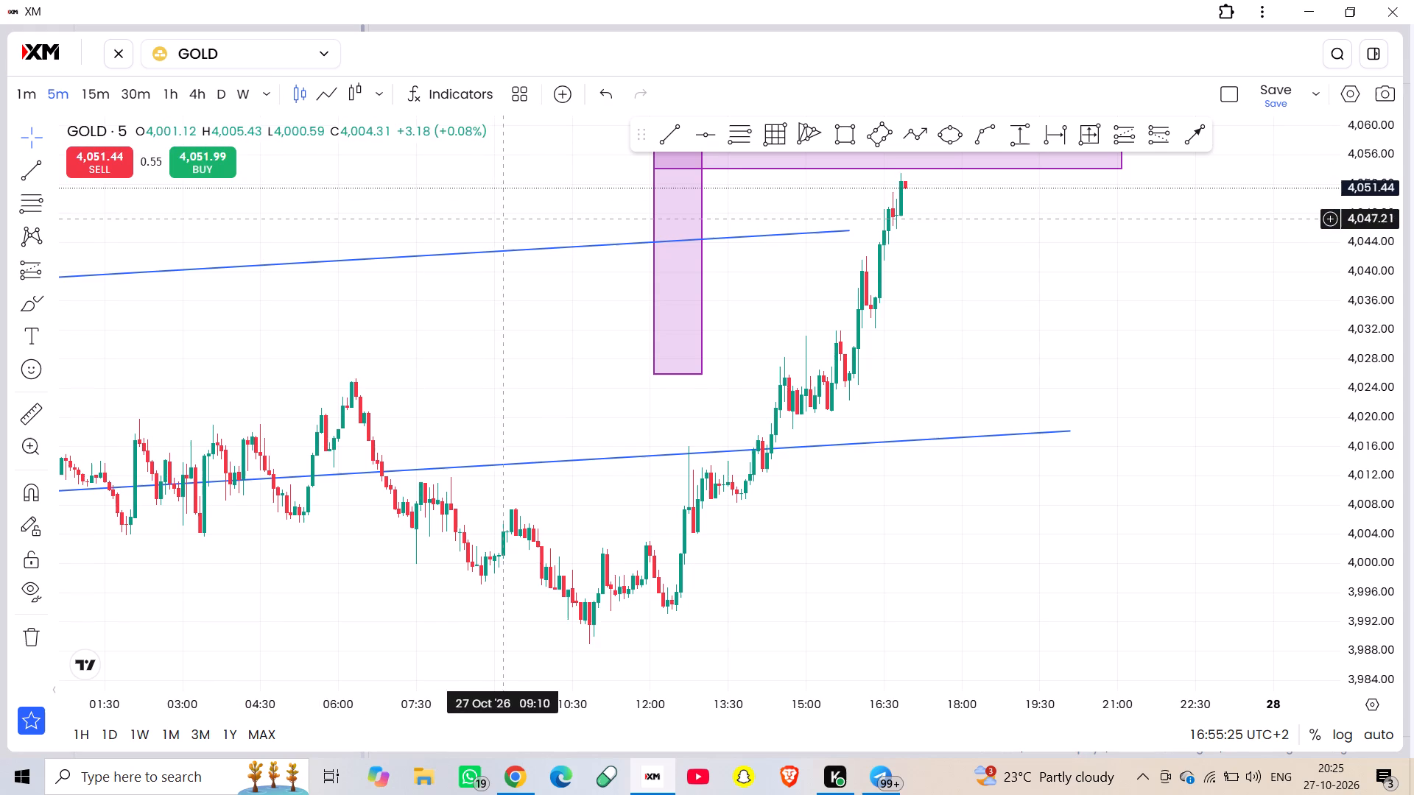
drag(515, 217, 479, 353)
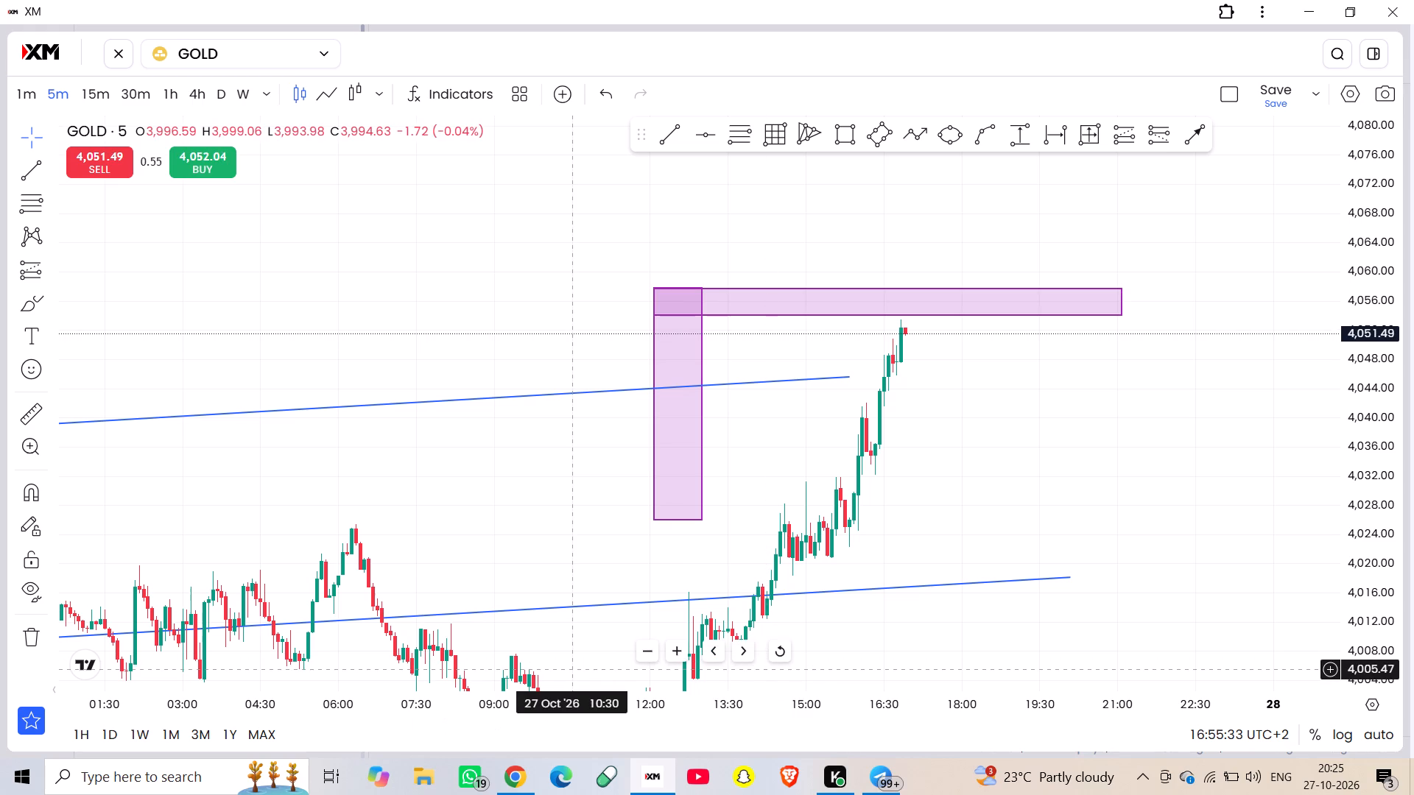
Return to the BTCUSD 5-minute chart in TradingView in Chrome.
click(524, 774)
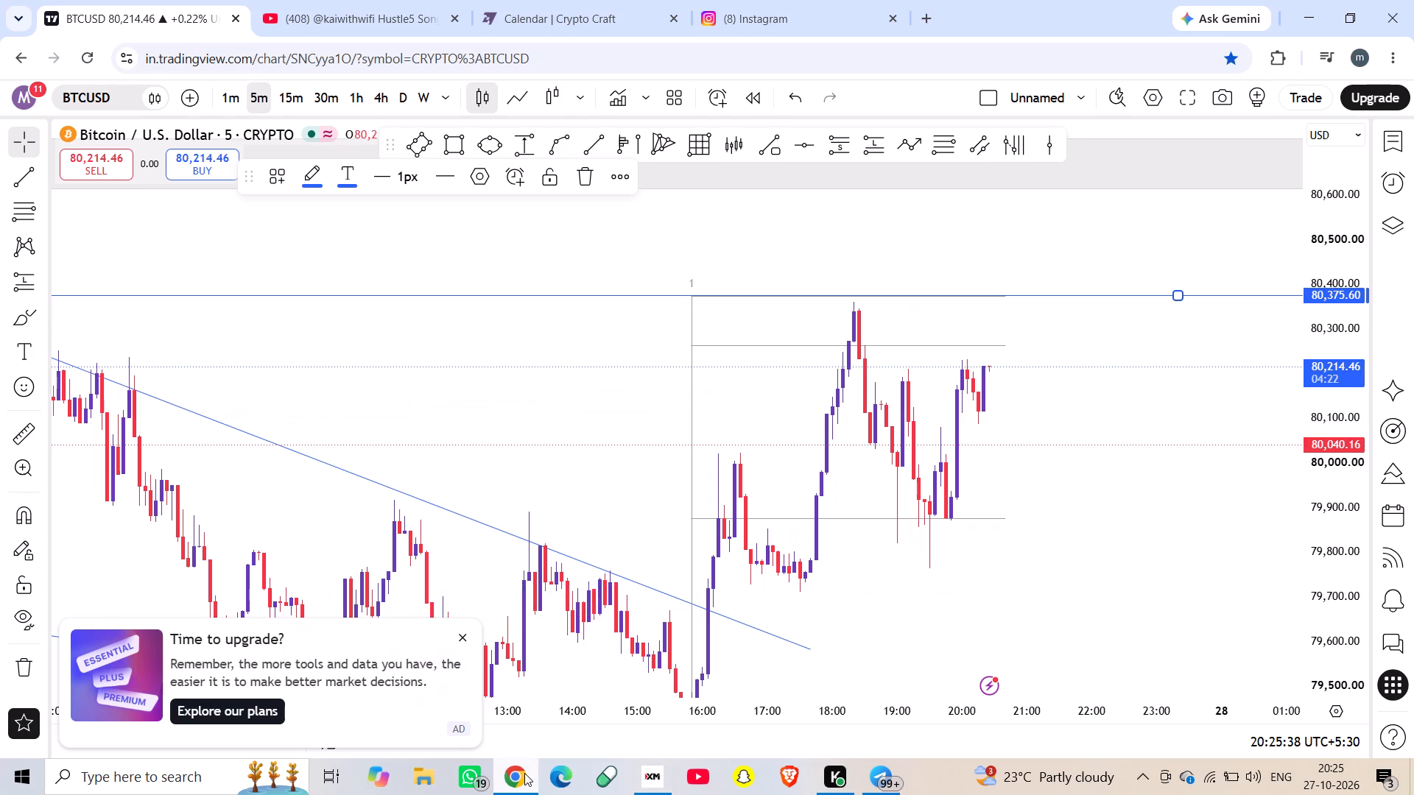
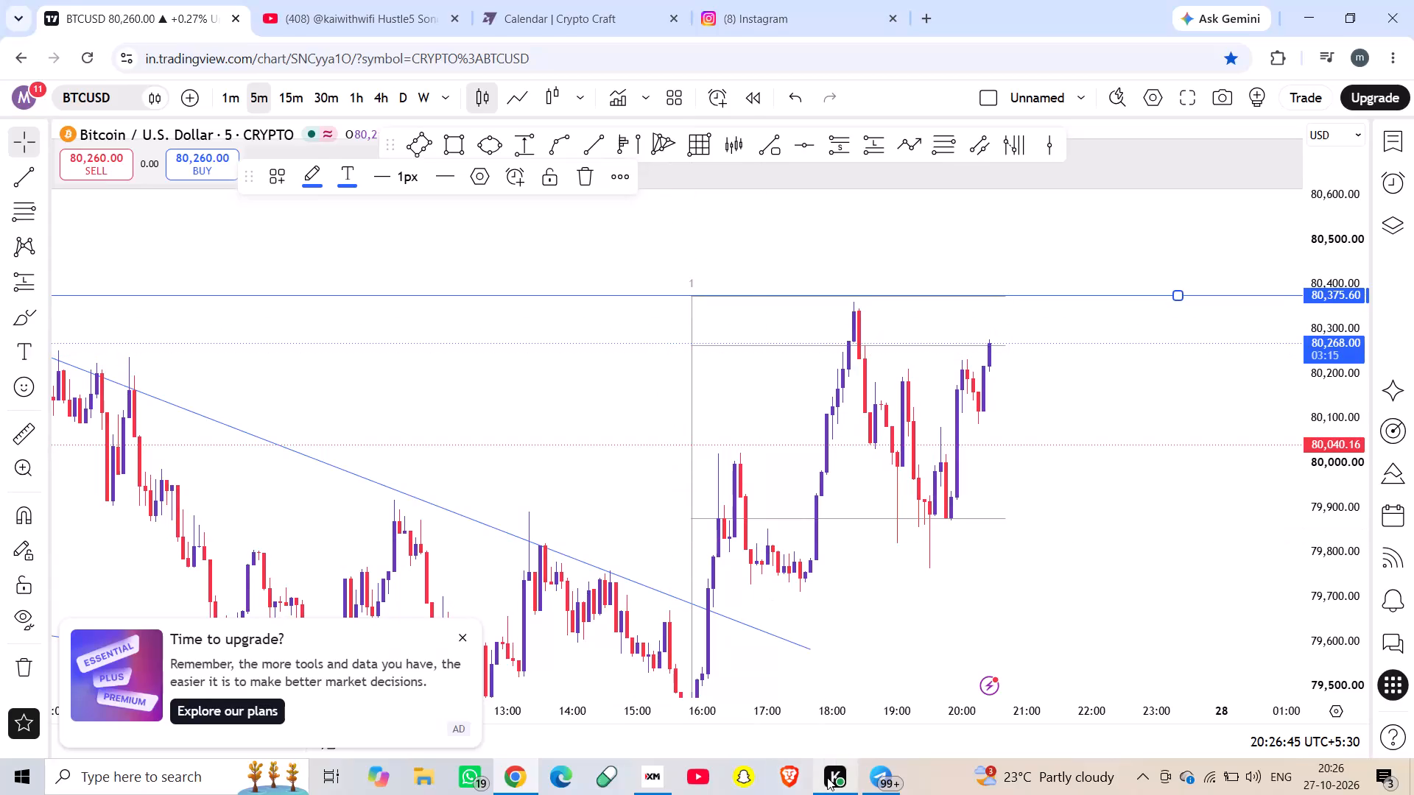
Switch back to XM to check the GOLD 5-minute chart near the purple zone.
click(660, 778)
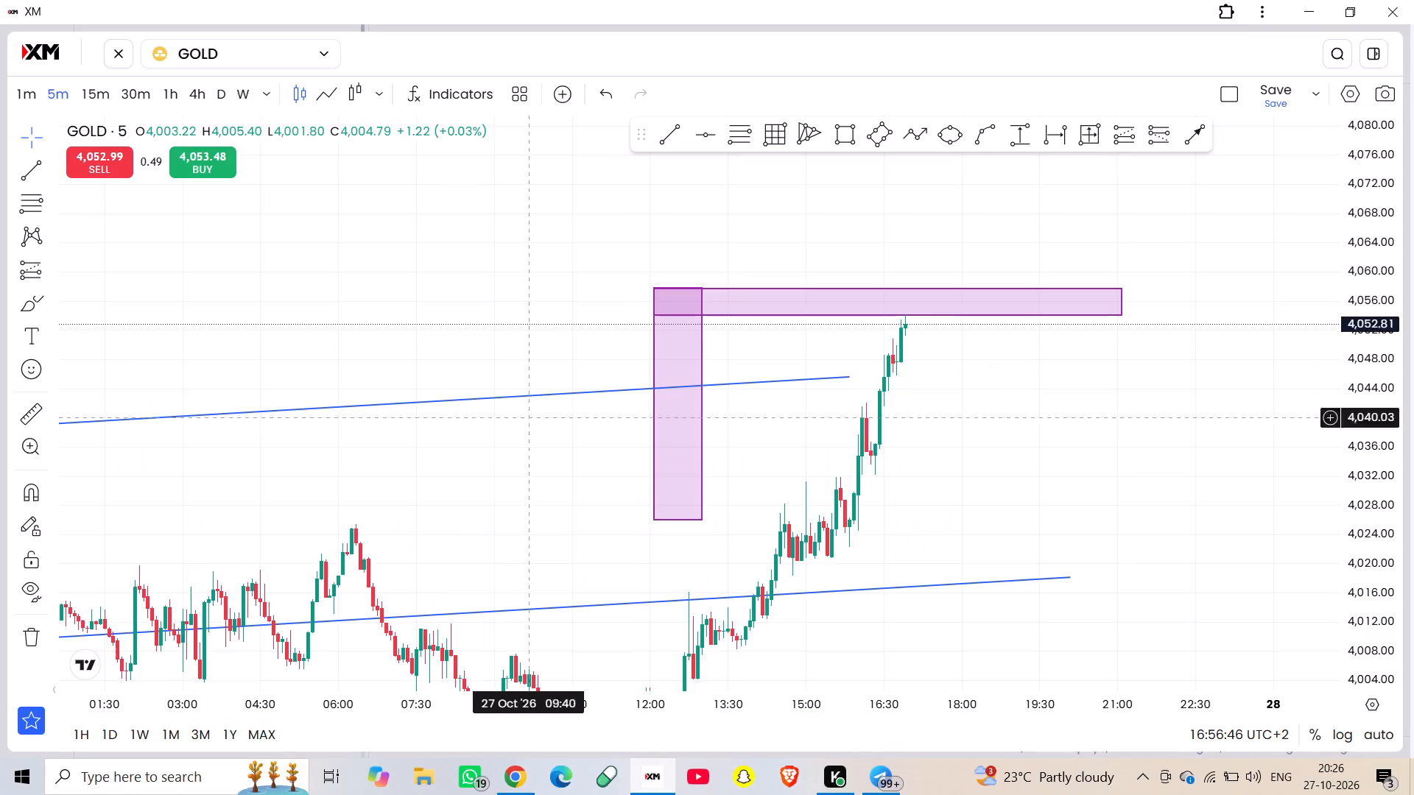
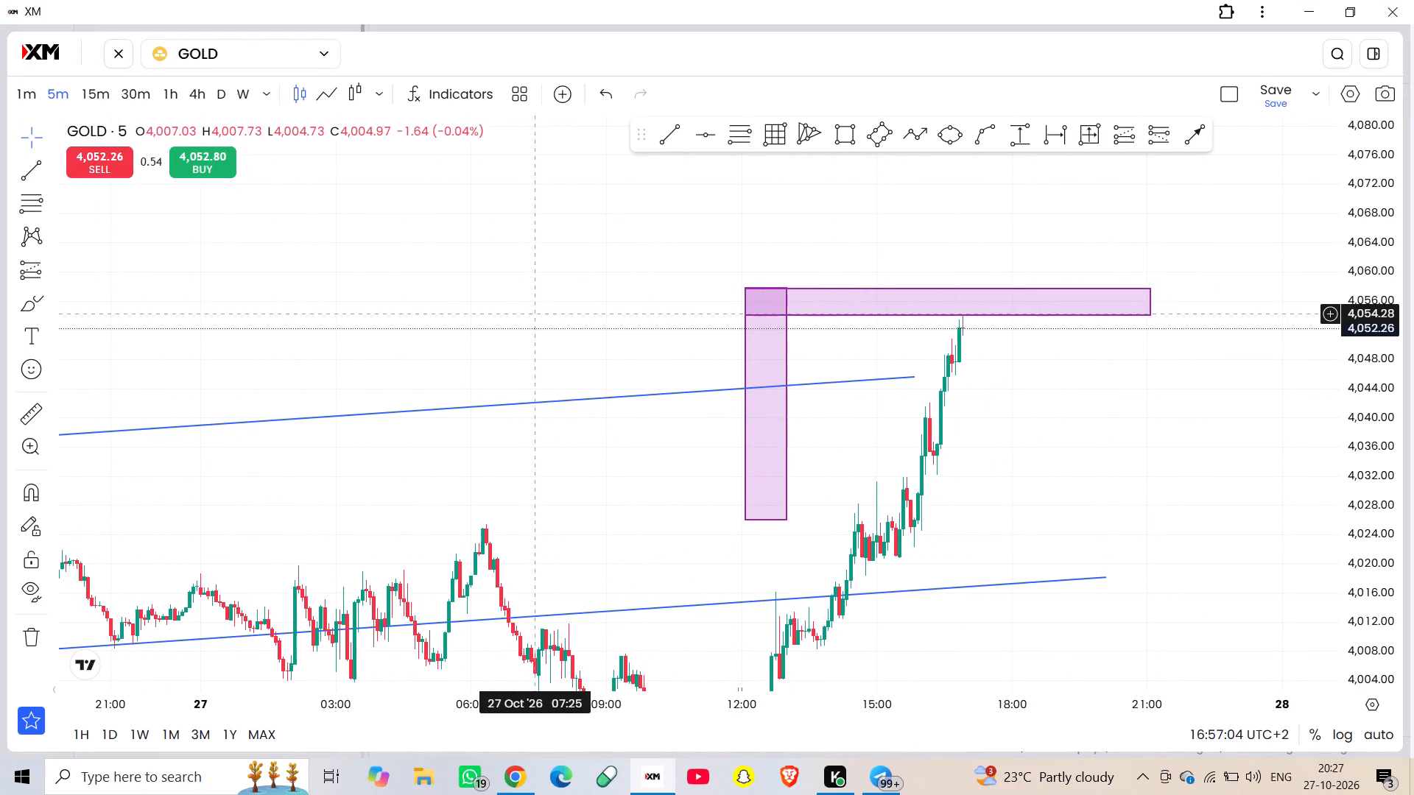
Switch the chart from GOLD to JP225Cash and show its recent 5-minute price action.
click(186, 54)
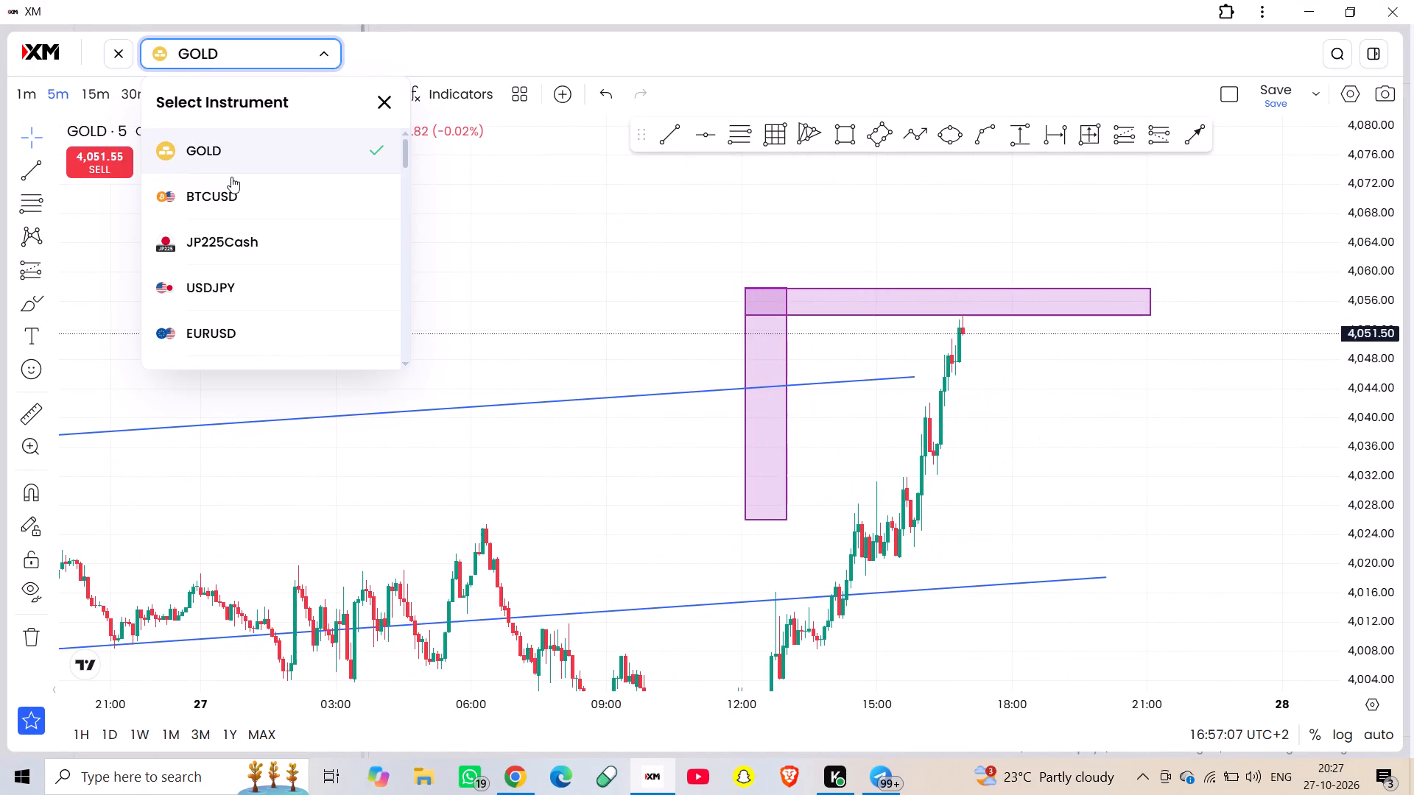
click(225, 250)
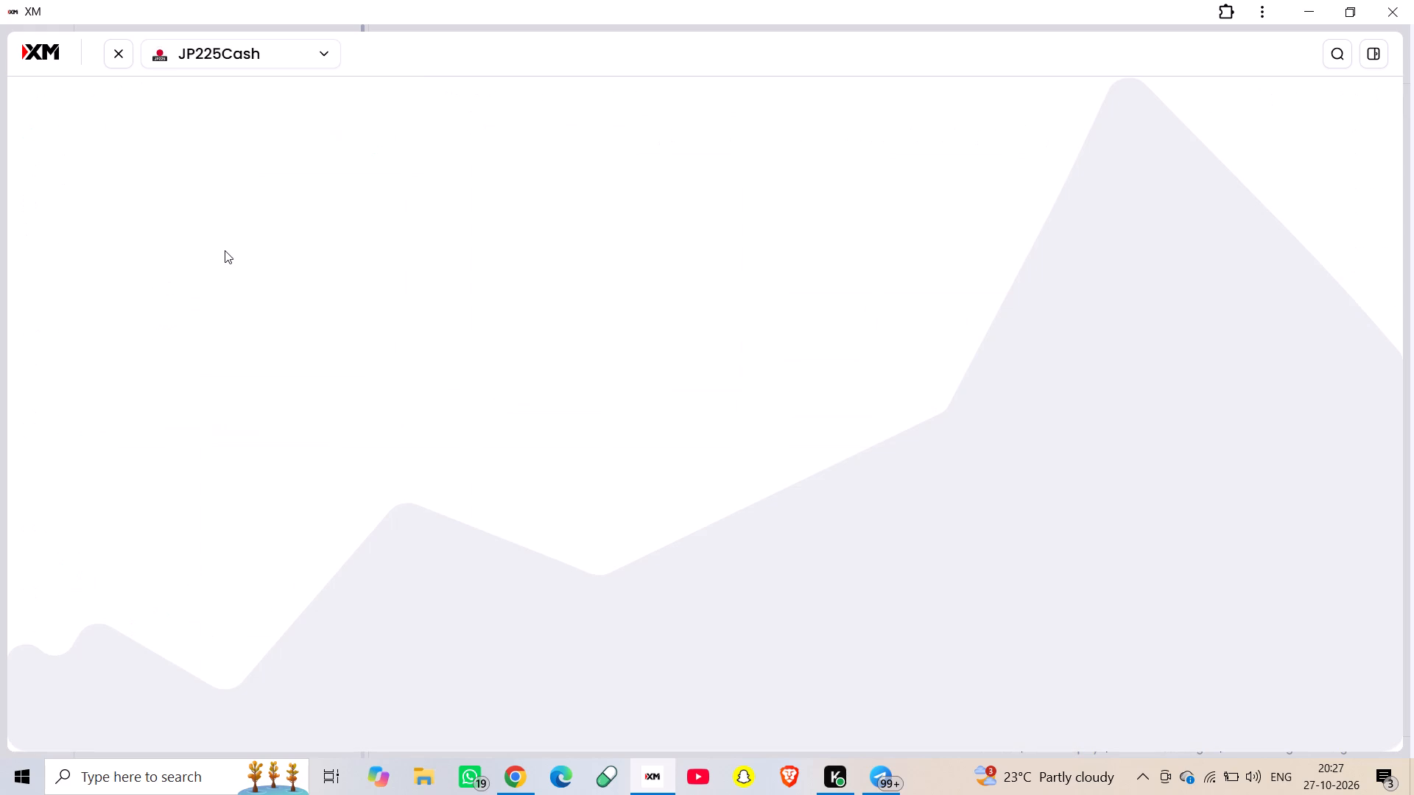
scroll(375, 298, down, 11)
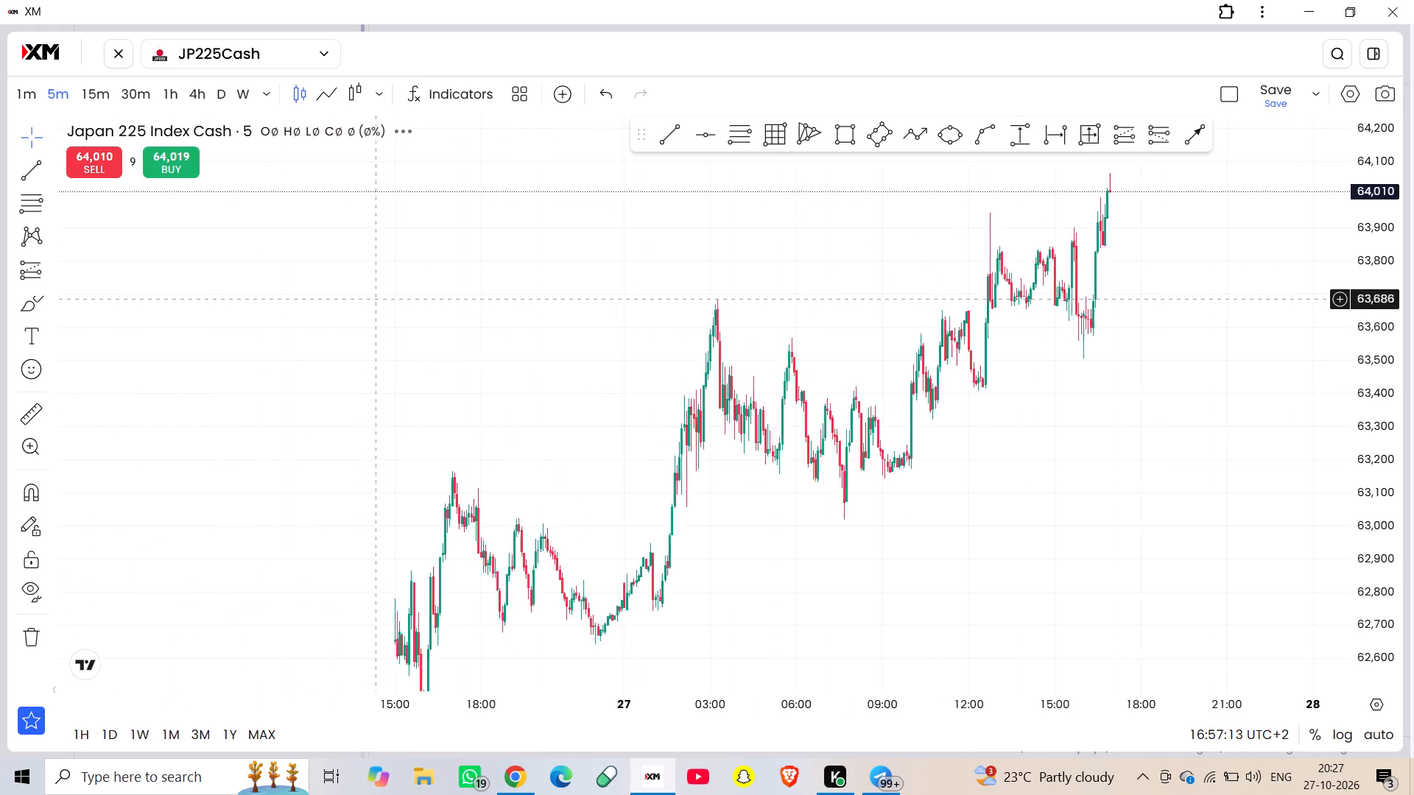
scroll(375, 298, up, 8)
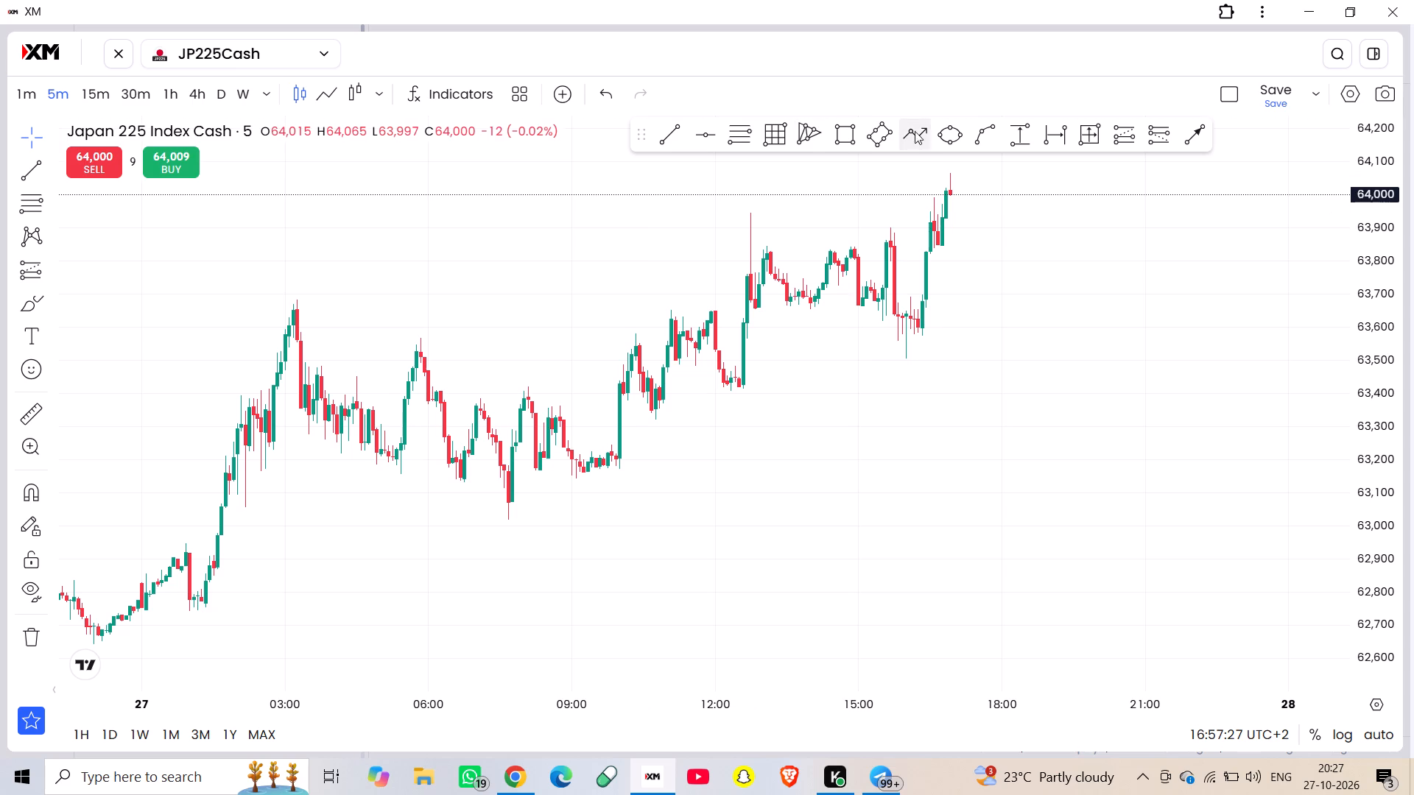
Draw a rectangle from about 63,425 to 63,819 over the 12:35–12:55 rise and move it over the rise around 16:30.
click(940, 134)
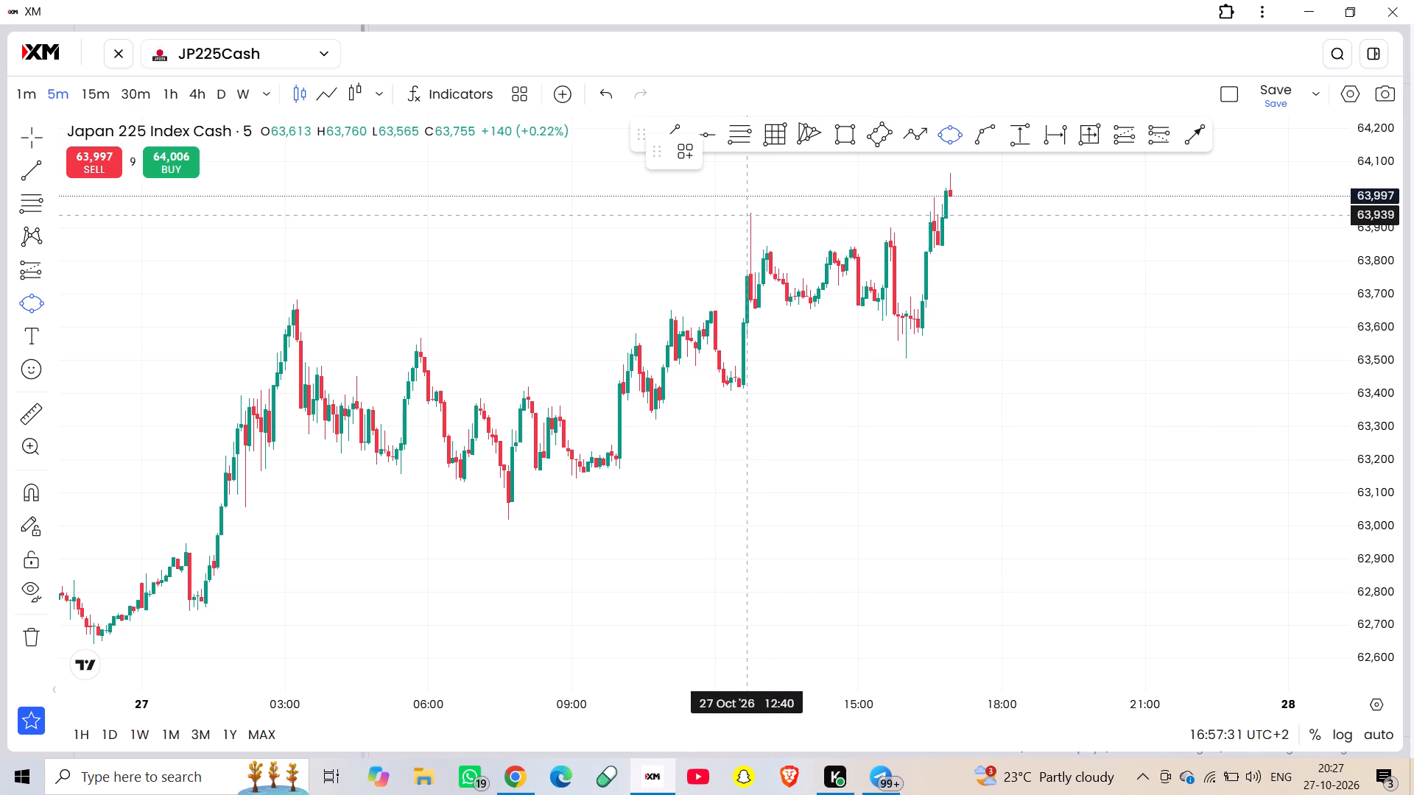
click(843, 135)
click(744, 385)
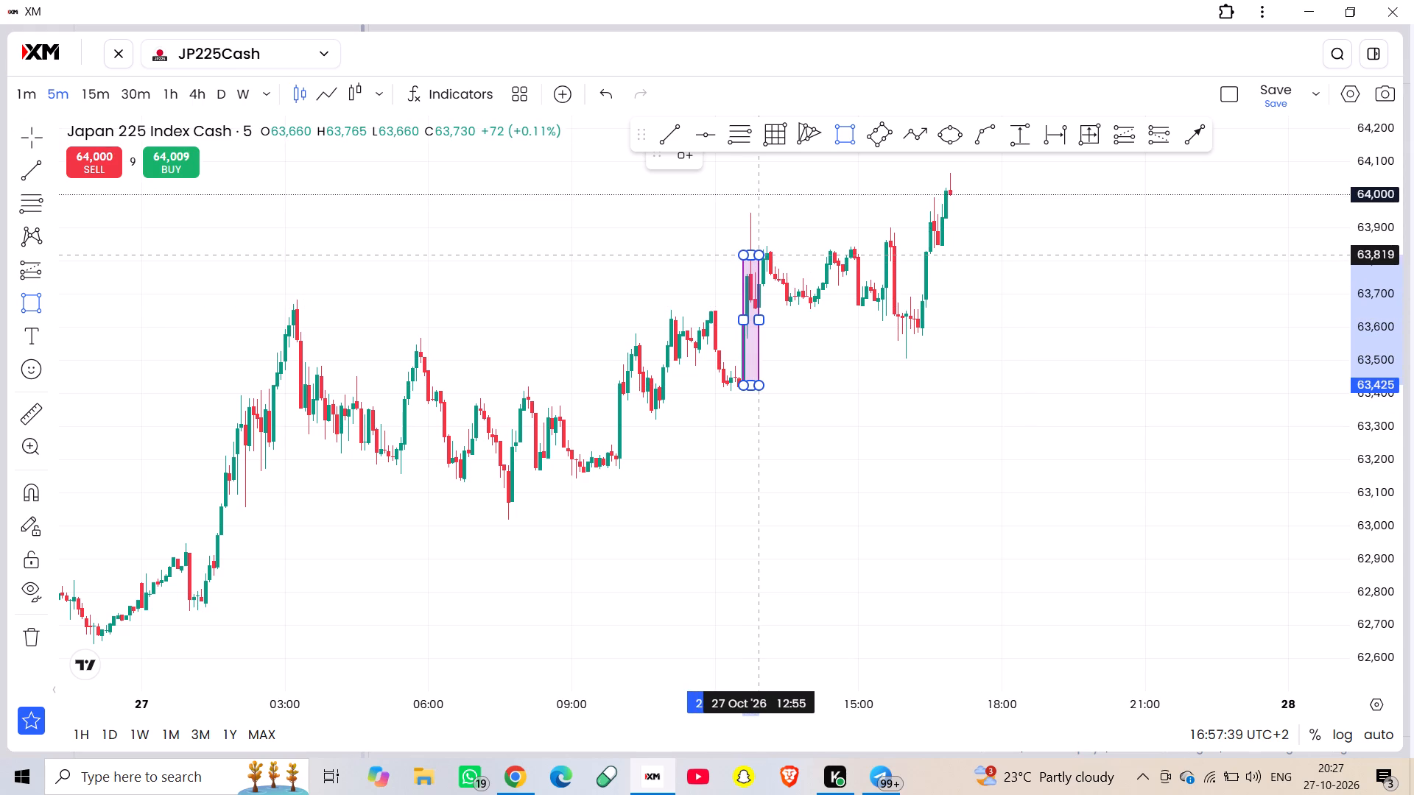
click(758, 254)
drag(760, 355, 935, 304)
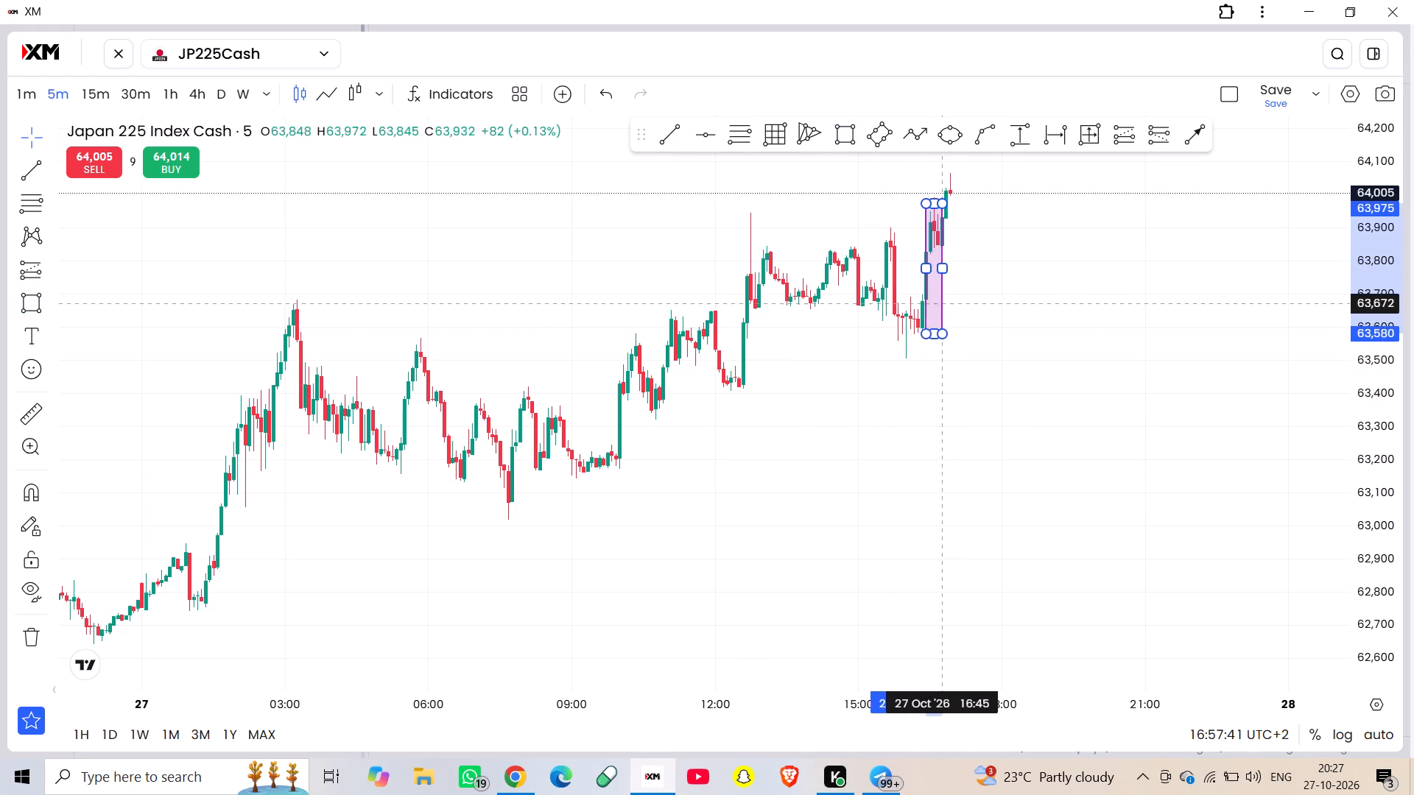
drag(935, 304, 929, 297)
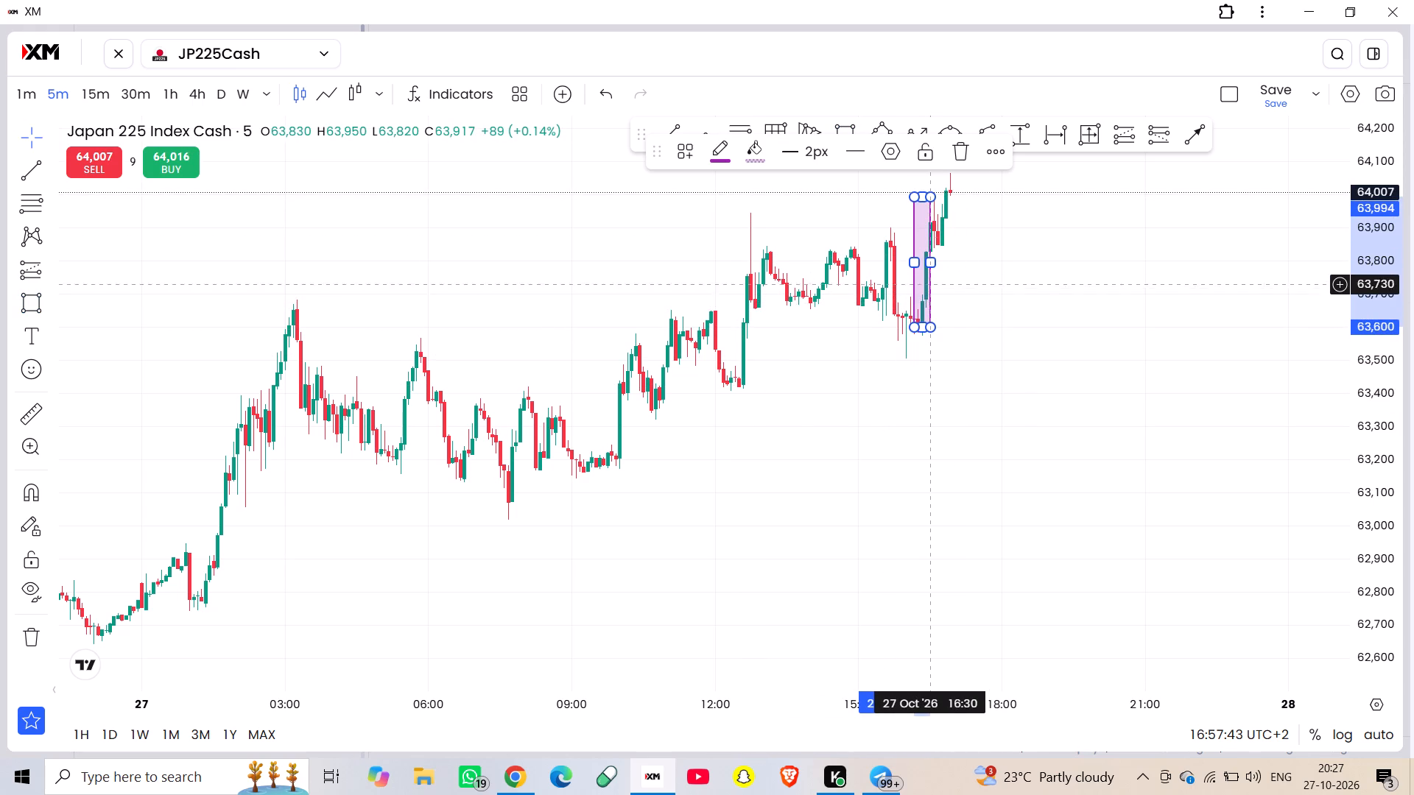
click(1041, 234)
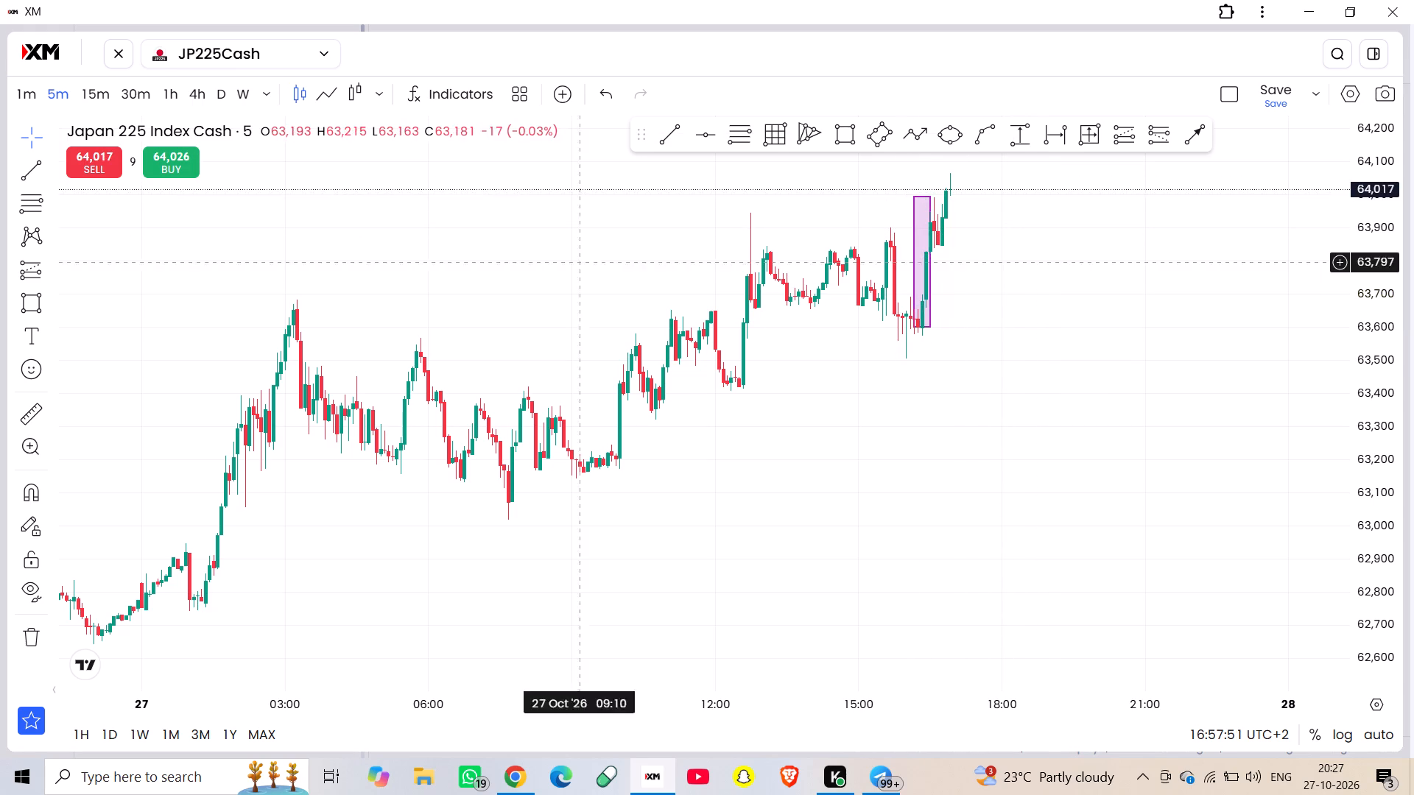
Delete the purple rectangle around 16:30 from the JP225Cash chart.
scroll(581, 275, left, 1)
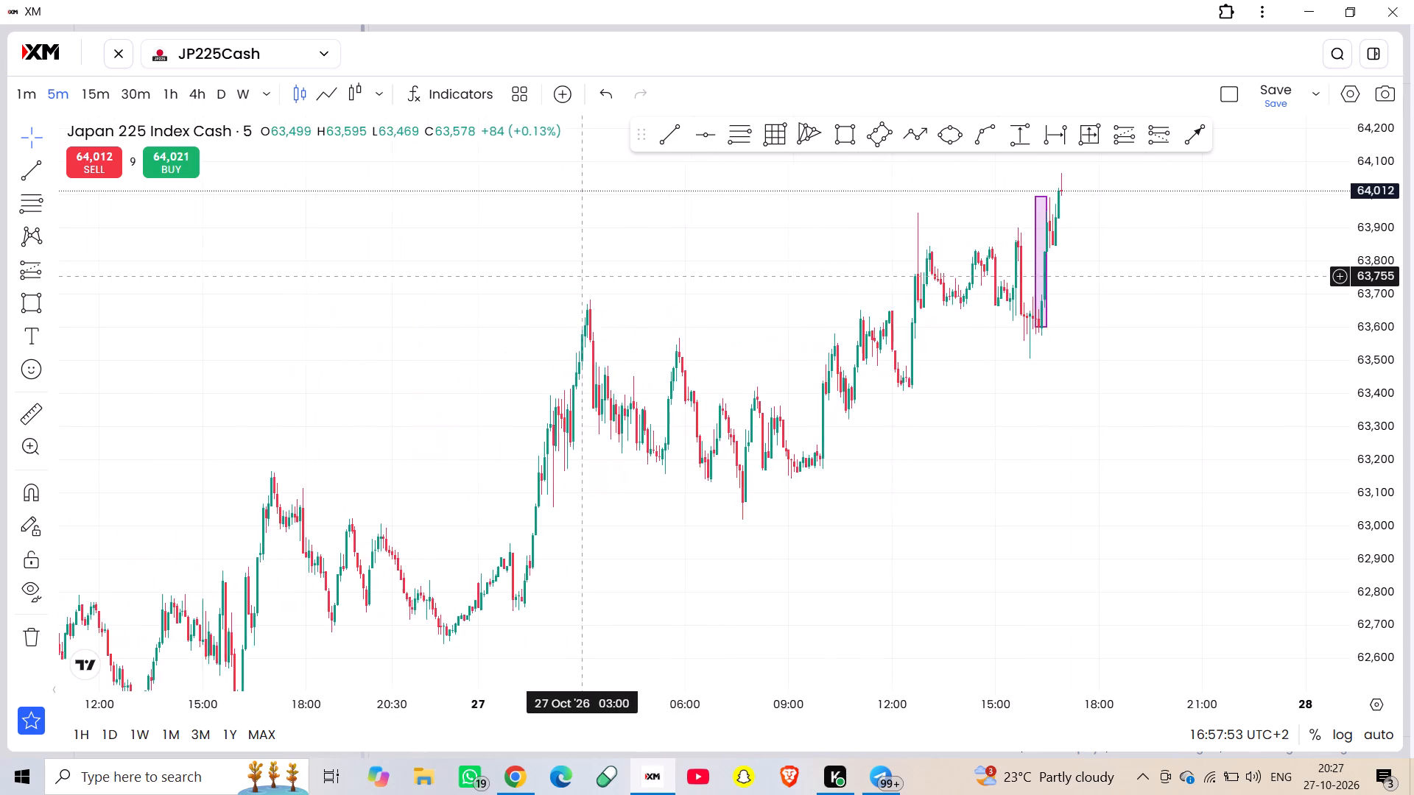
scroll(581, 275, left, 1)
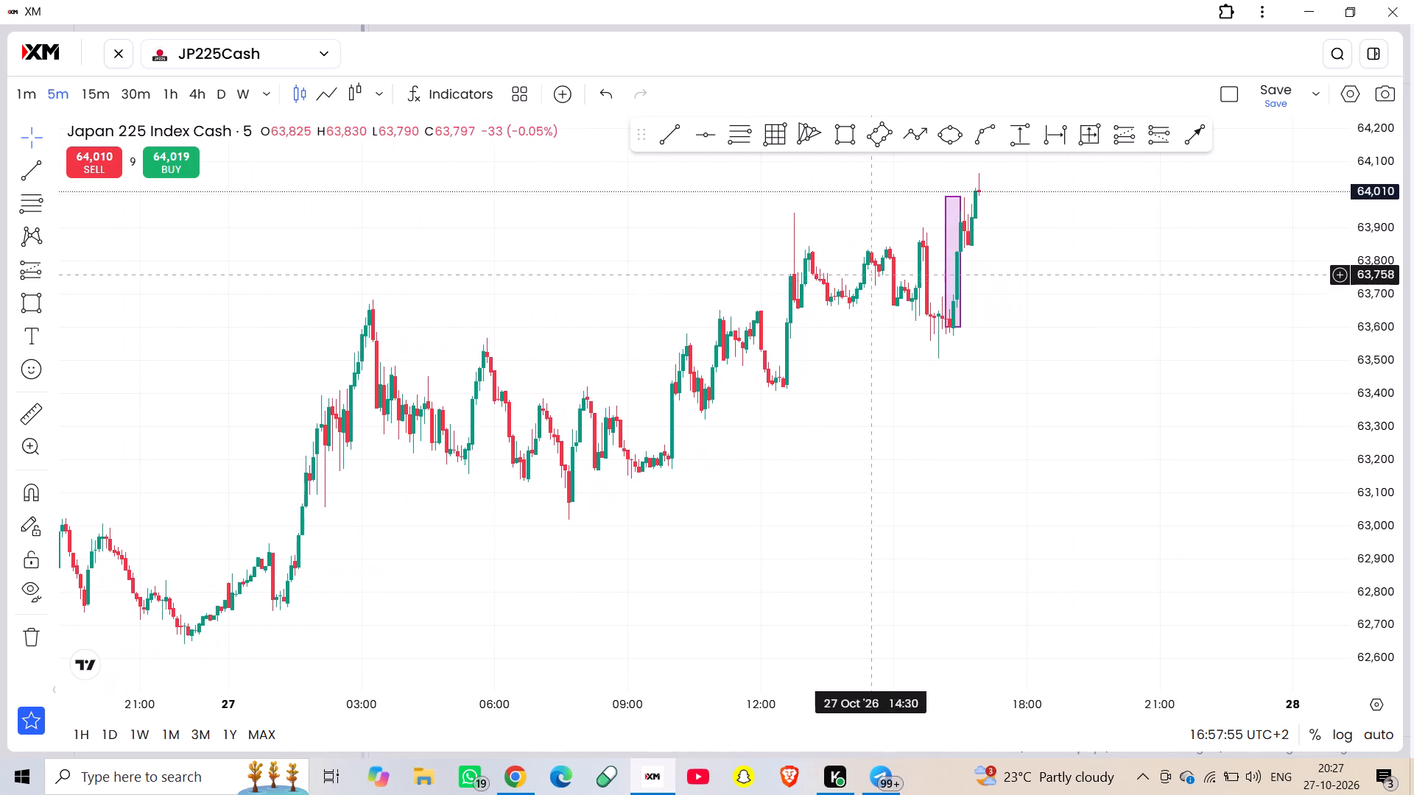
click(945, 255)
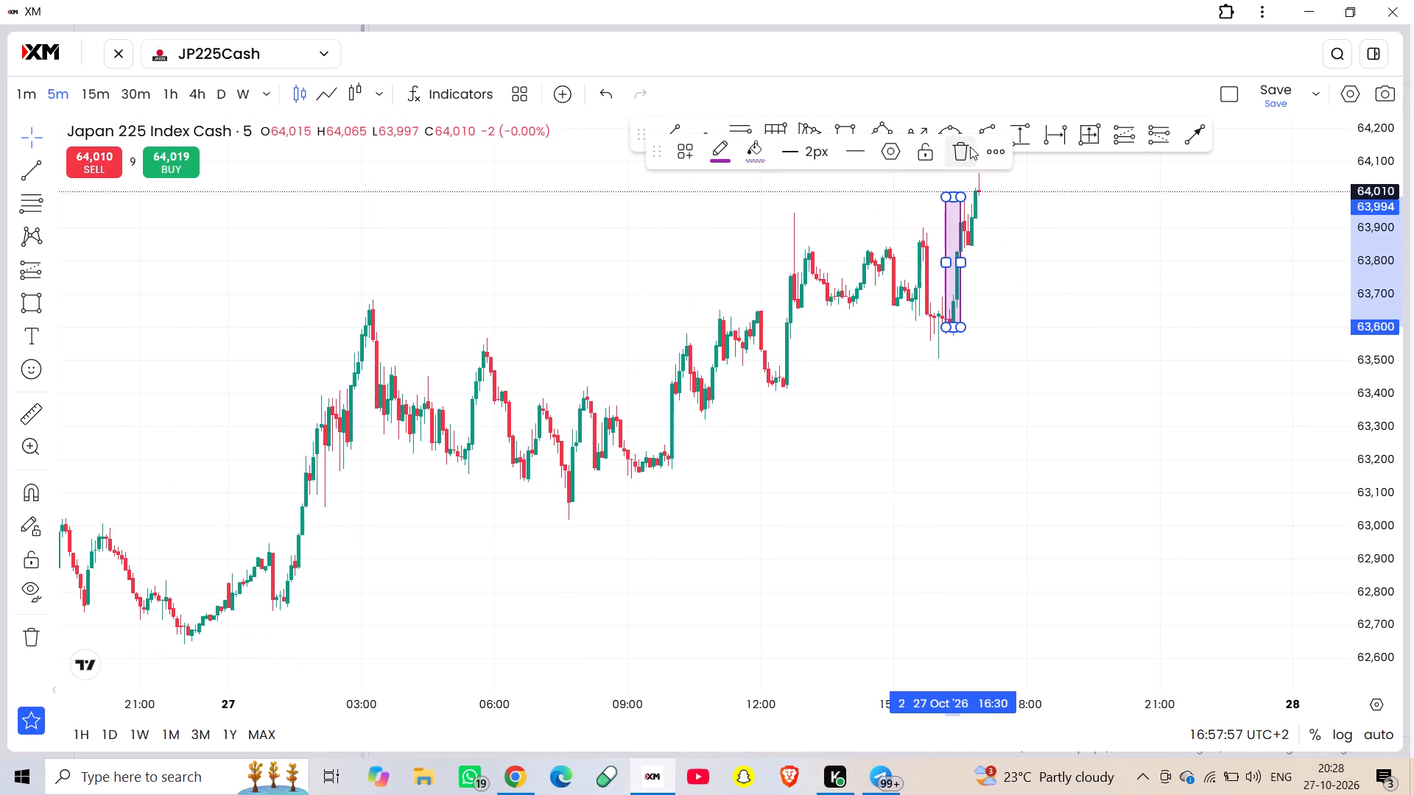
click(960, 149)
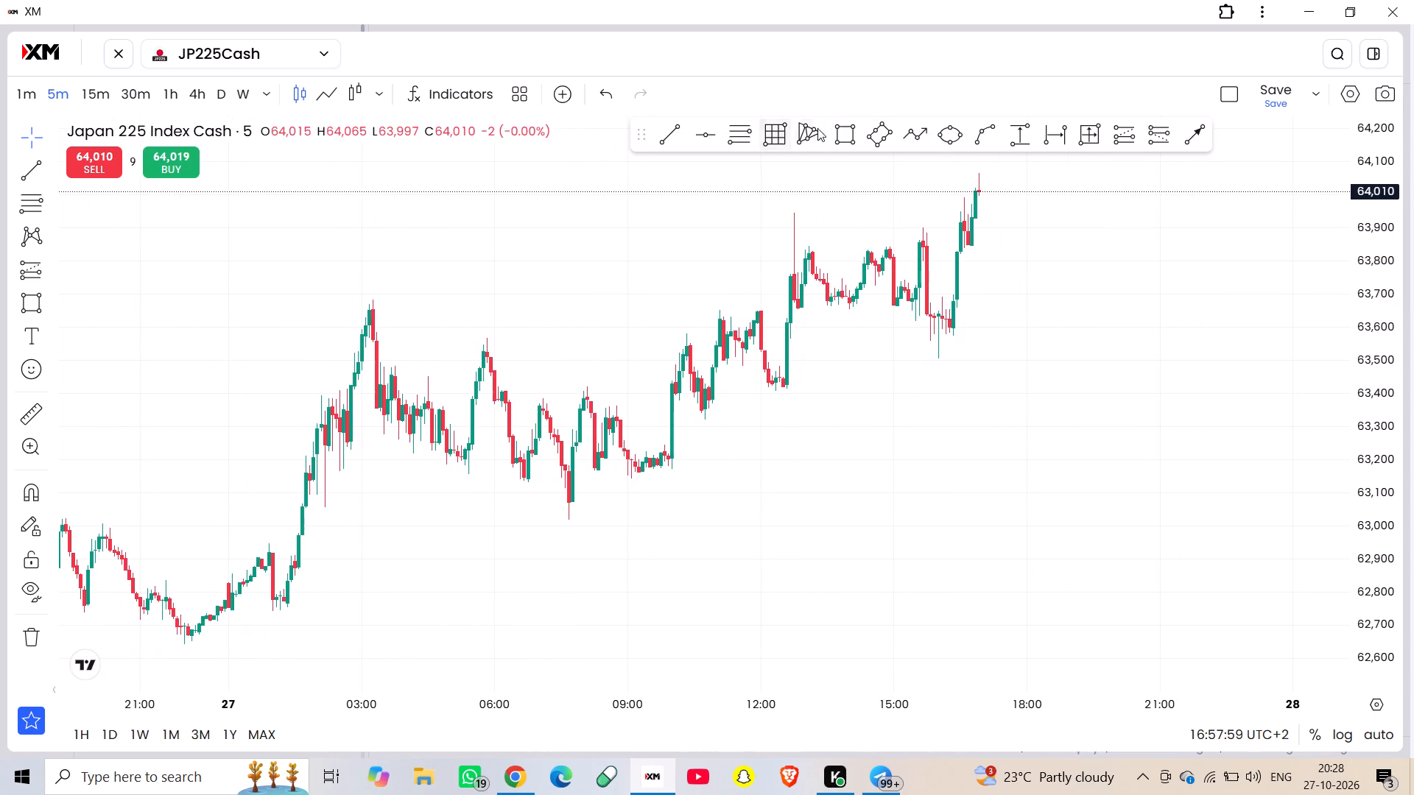
Draw a curve beneath the JP225Cash lows from about 63,063 at 02:10 to about 64,042 at 17:45.
click(982, 139)
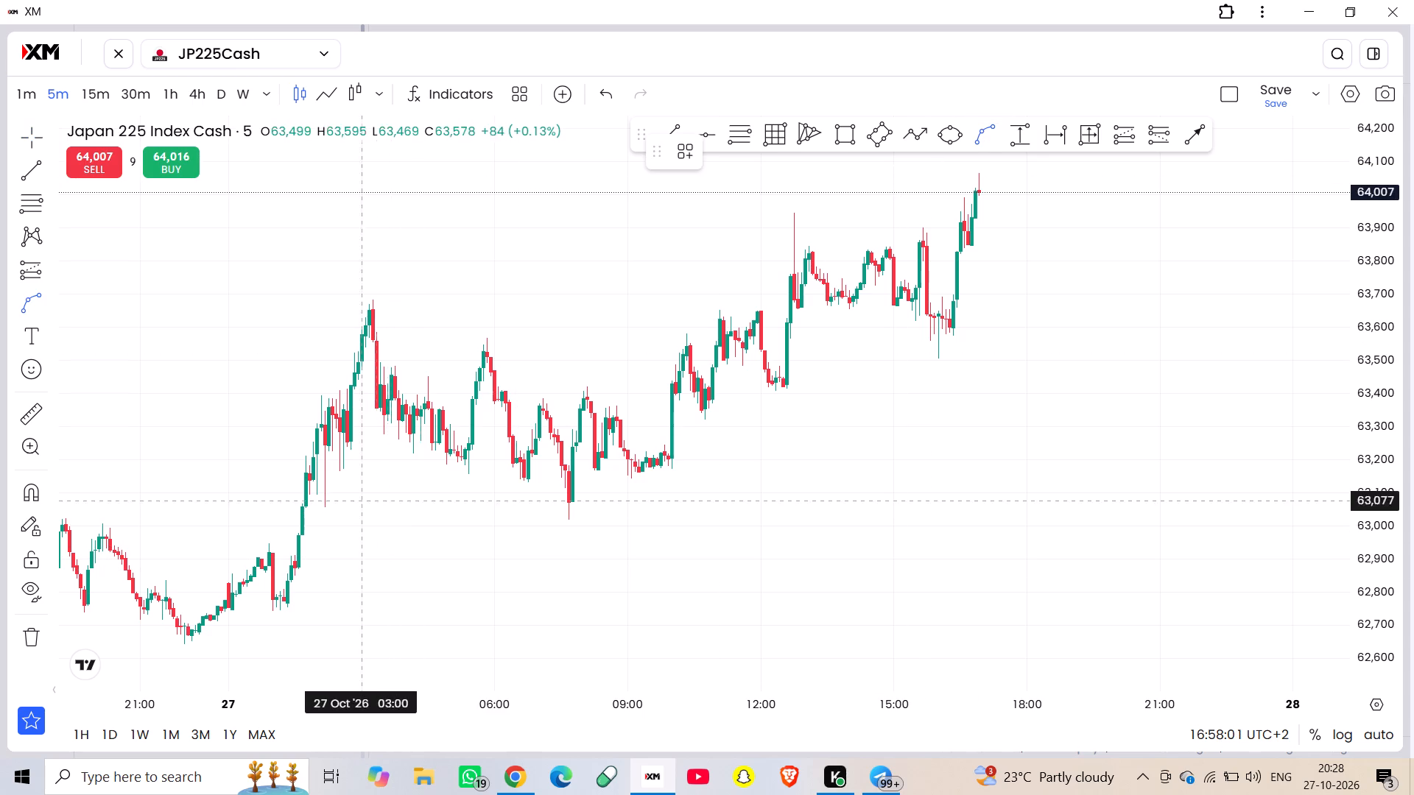
click(325, 505)
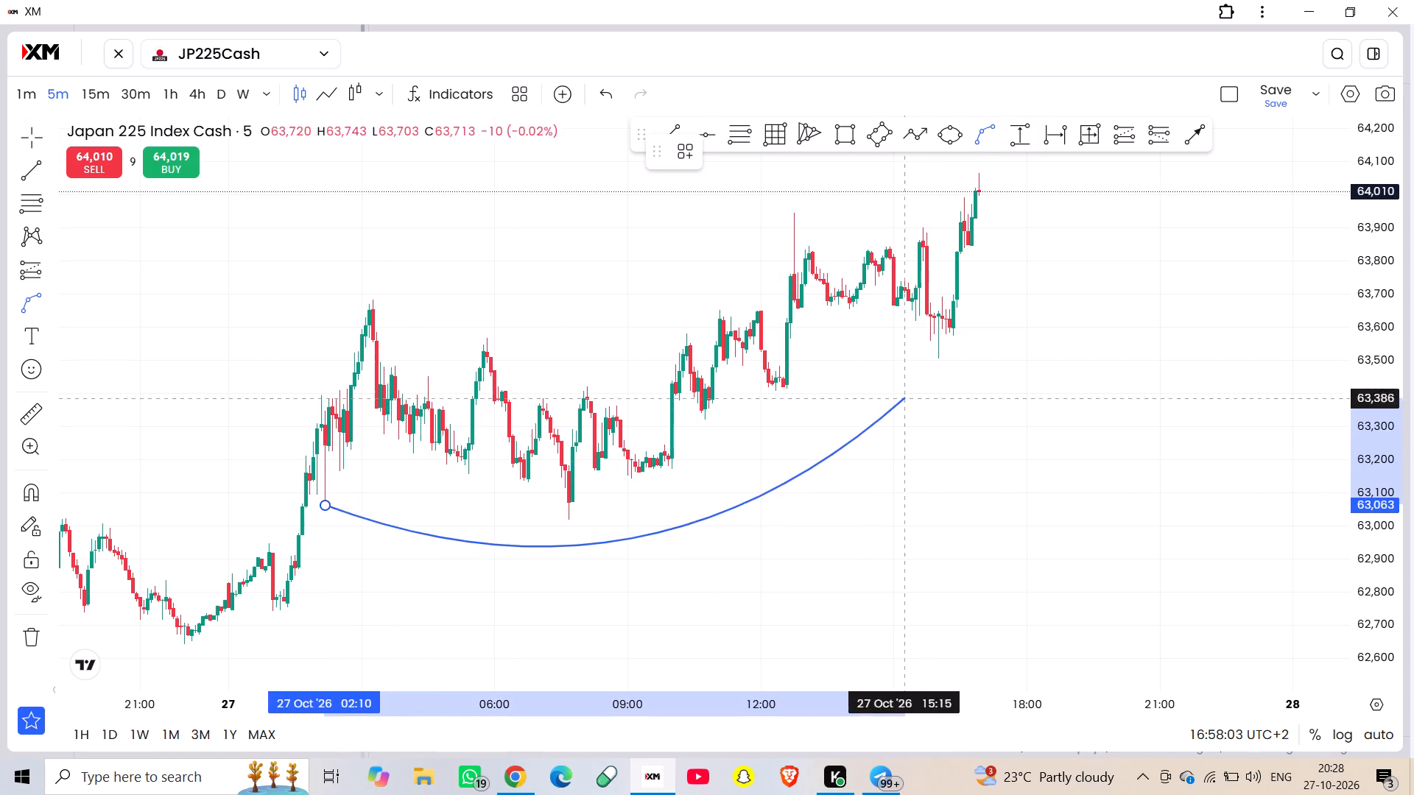
click(1016, 181)
Draw an upper curve from about 63,680 at 03:15 to about 64,094 at 17:00, and shift its start point slightly earlier and lower.
drag(1024, 340, 1035, 405)
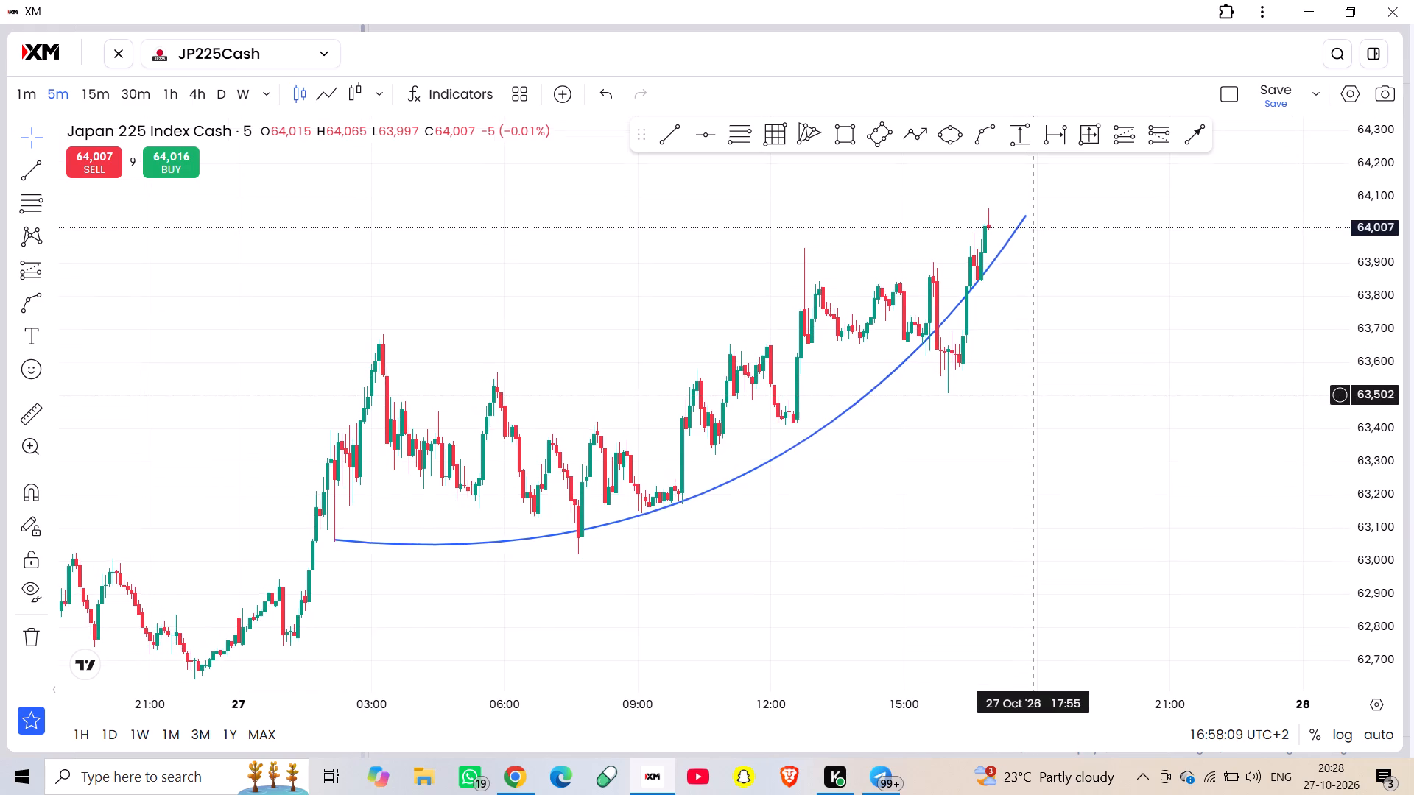
drag(1035, 405, 1017, 421)
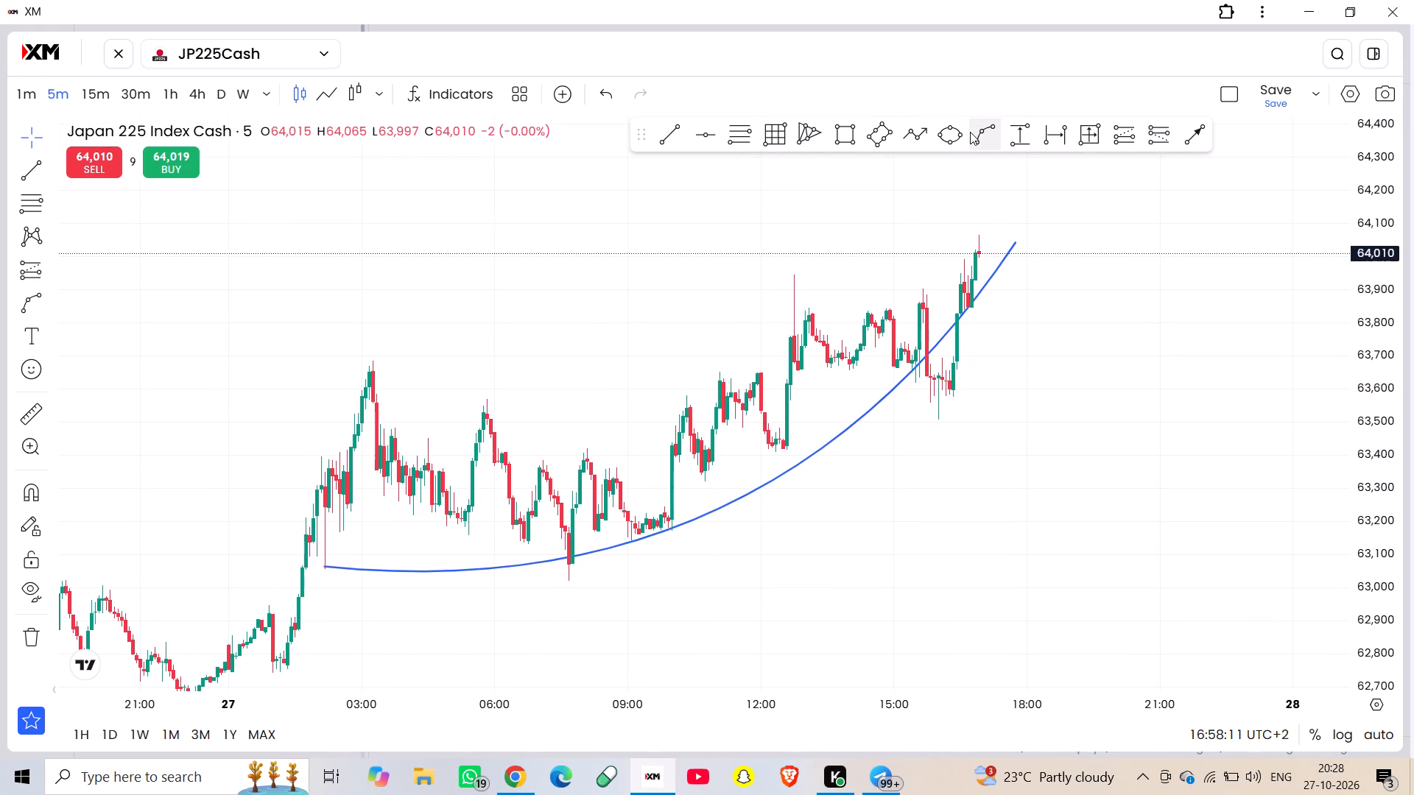
click(970, 132)
click(374, 362)
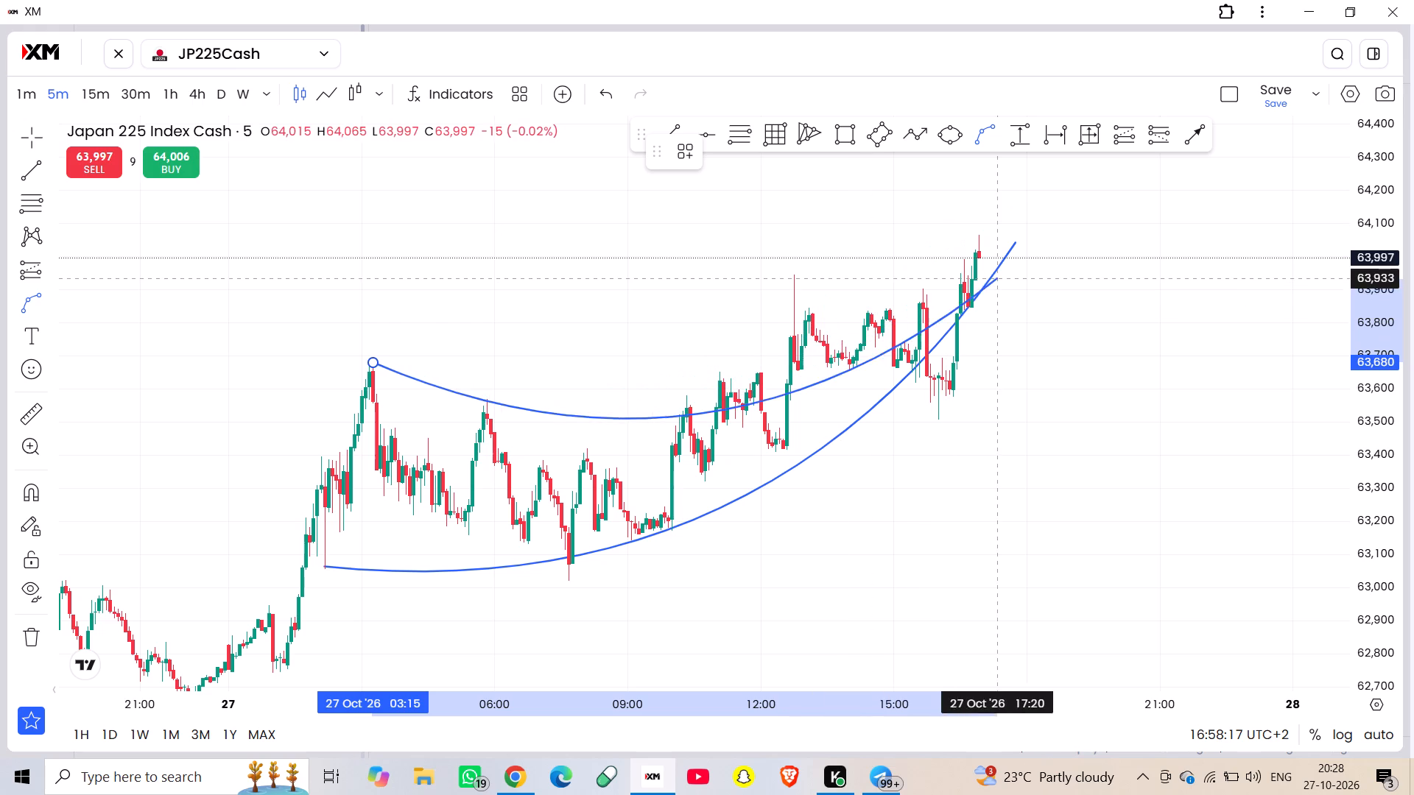
click(982, 225)
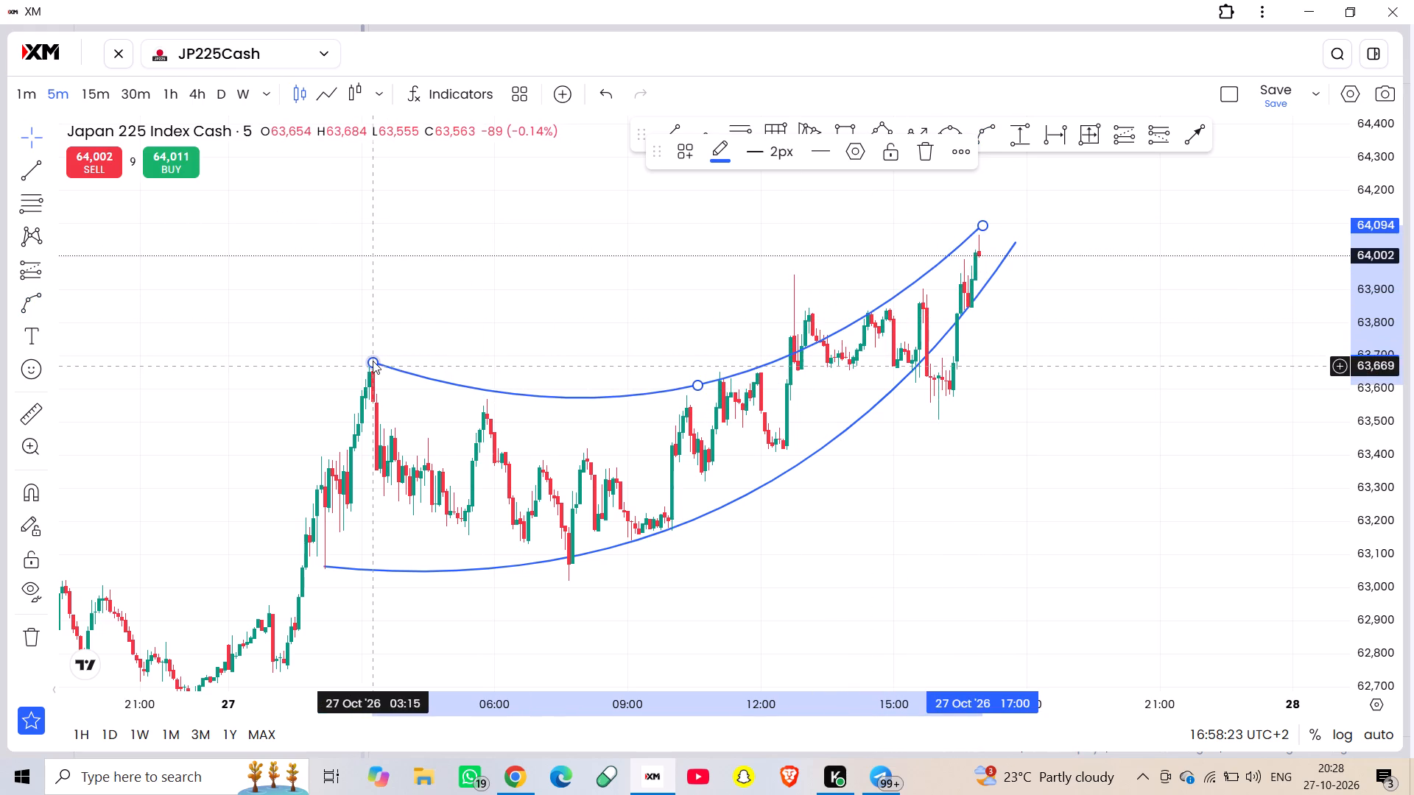
drag(373, 361, 363, 375)
click(581, 332)
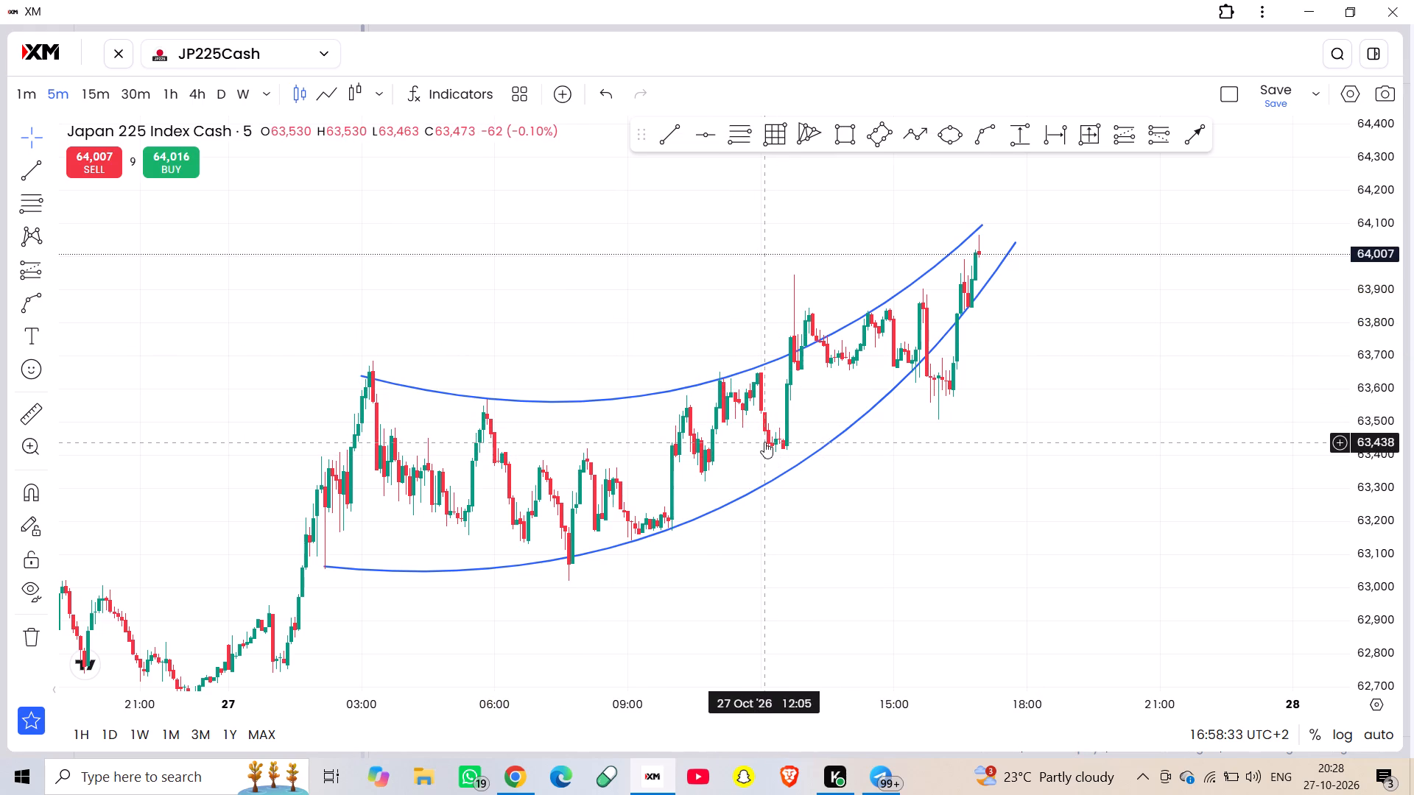
Switch the chart back to GOLD and check price against the horizontal purple zone near 4,056.
click(219, 68)
click(220, 155)
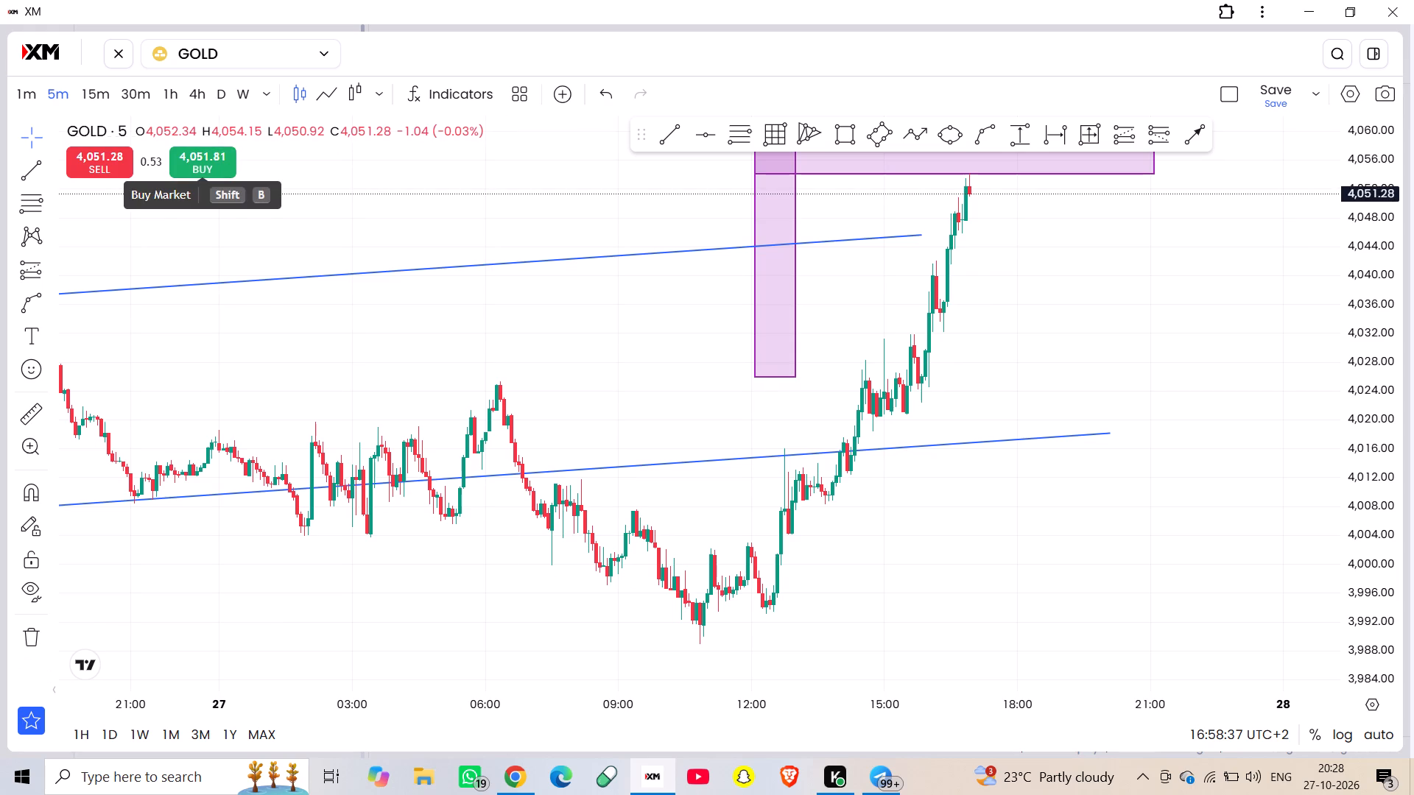
drag(637, 222, 639, 351)
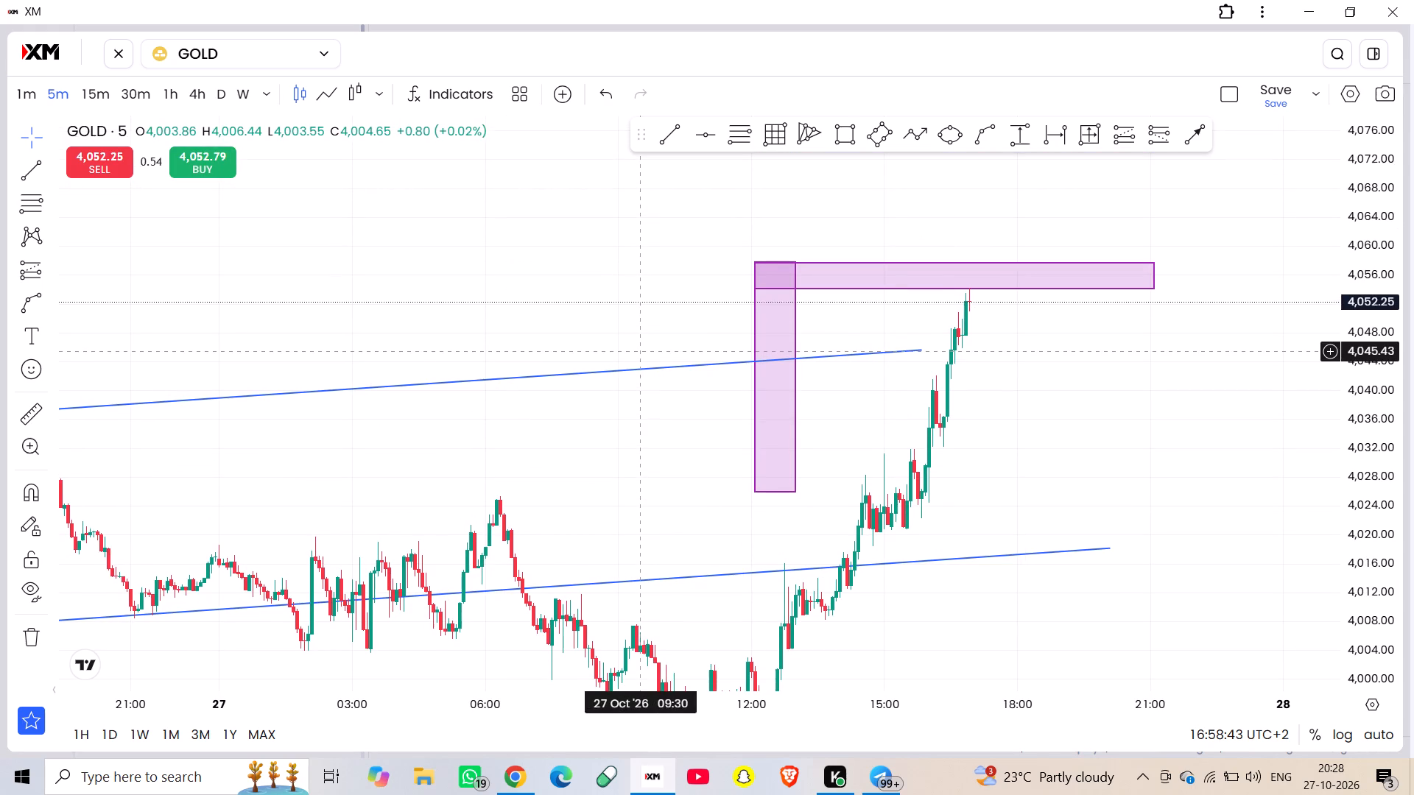
Check the BTCUSD 5-minute chart in TradingView and return to the GOLD chart in XM.
click(516, 794)
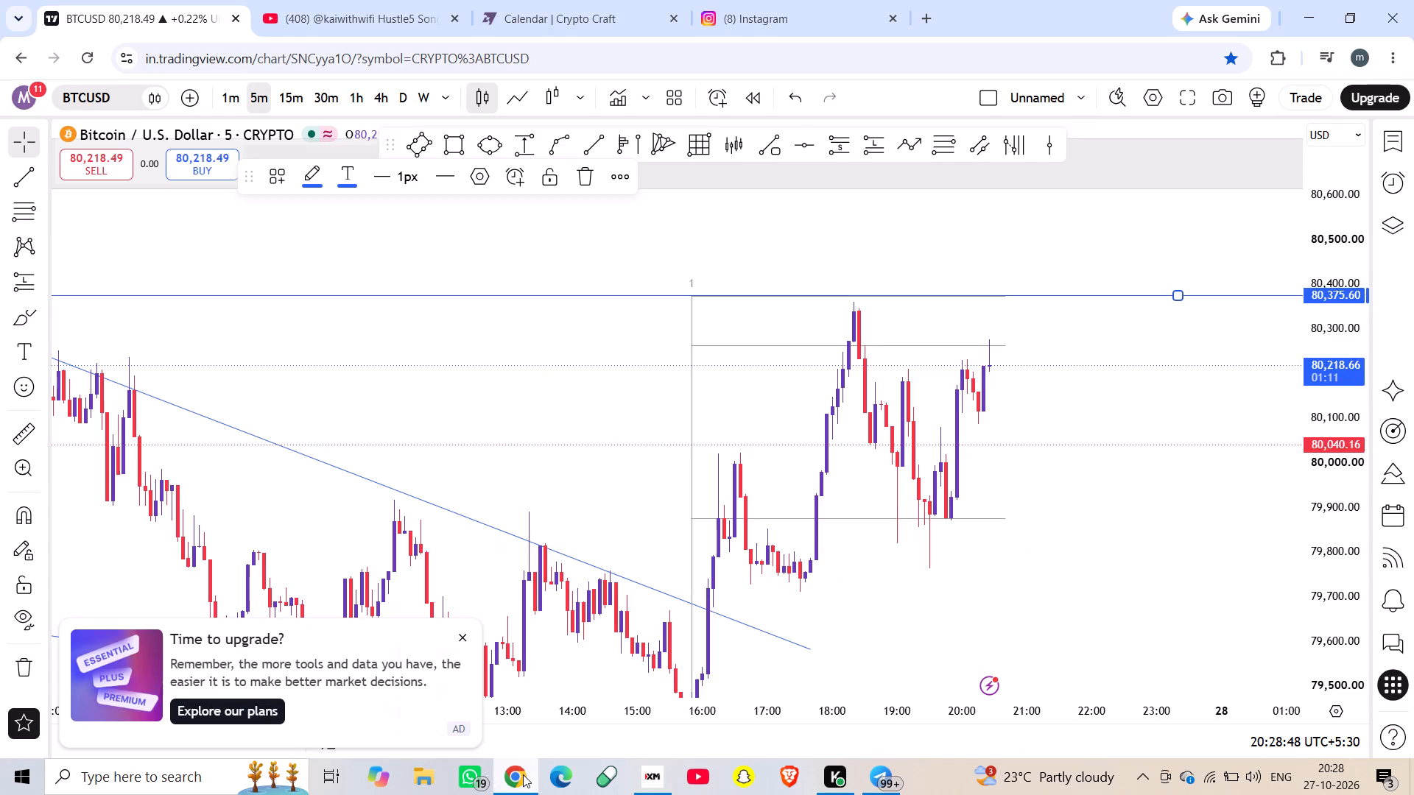
click(663, 774)
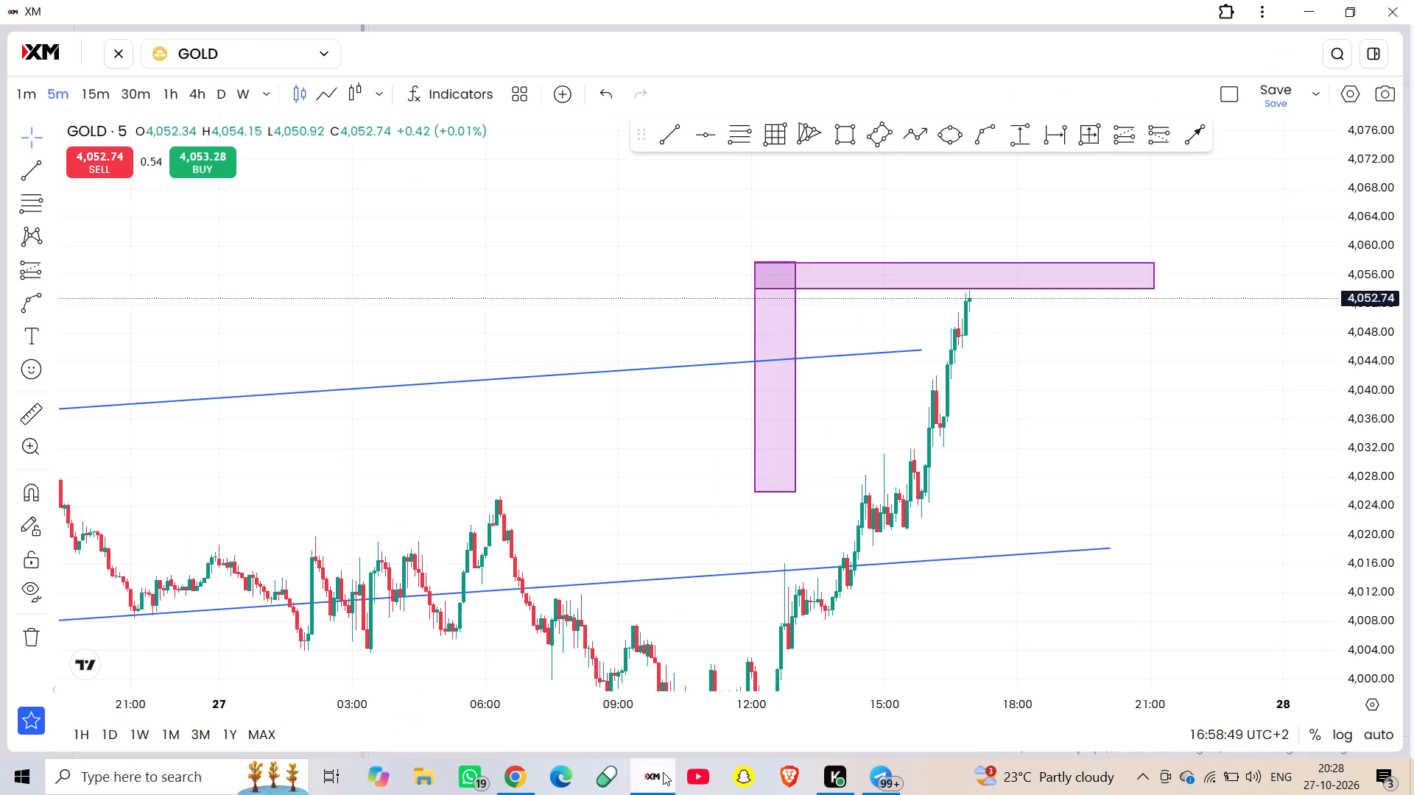
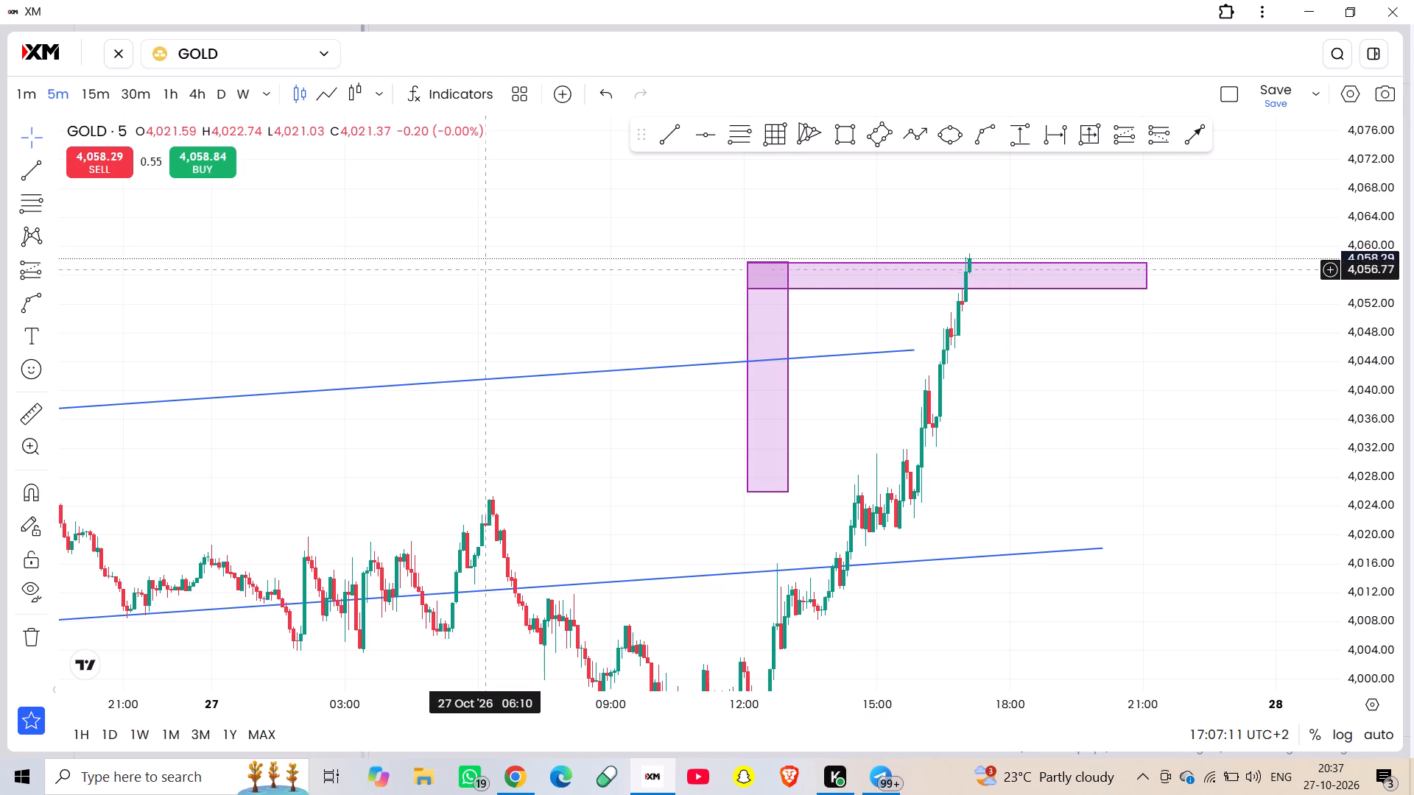
Check the 5-minute BTCUSD chart and the EURUSD chart with its descending channel and purple zone.
click(267, 45)
click(268, 190)
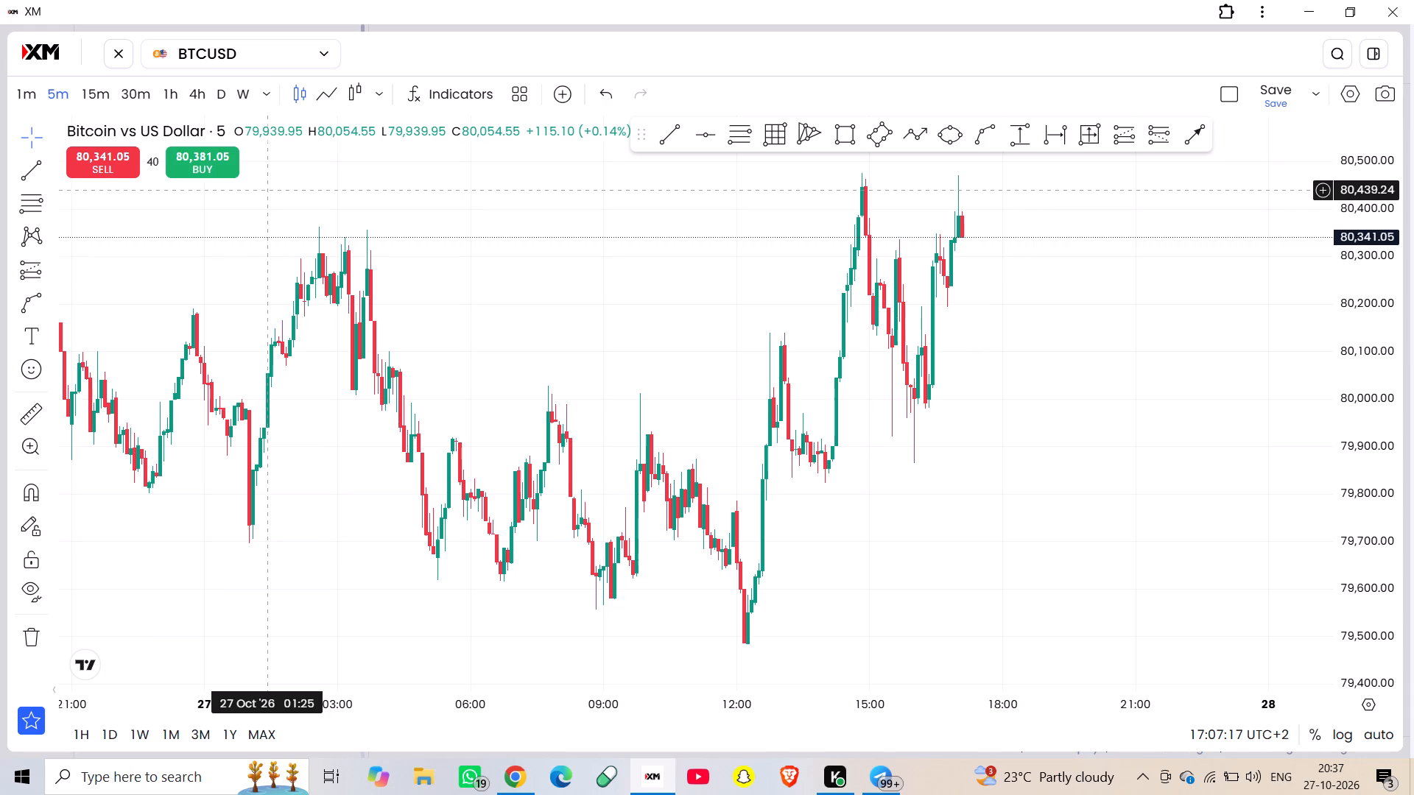
click(252, 53)
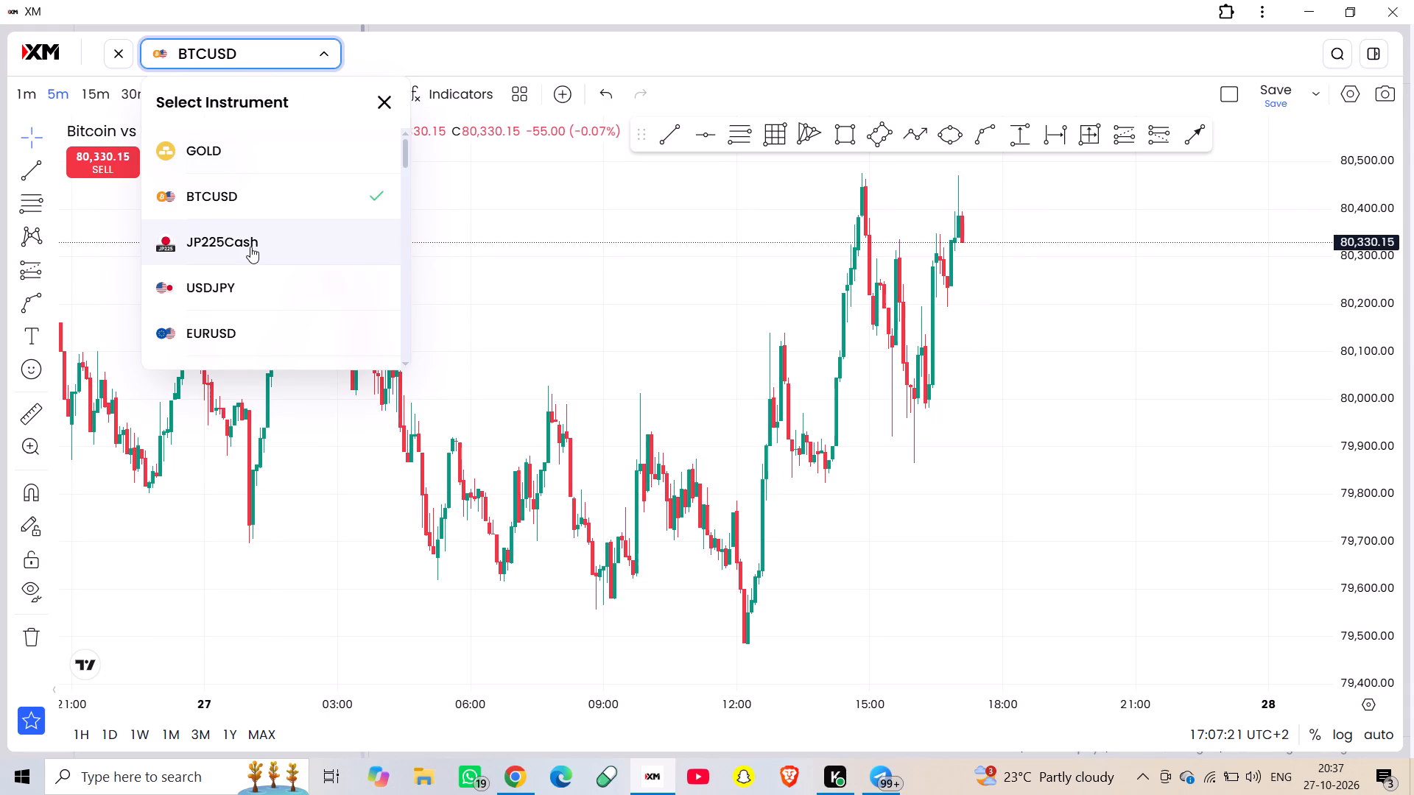
click(225, 317)
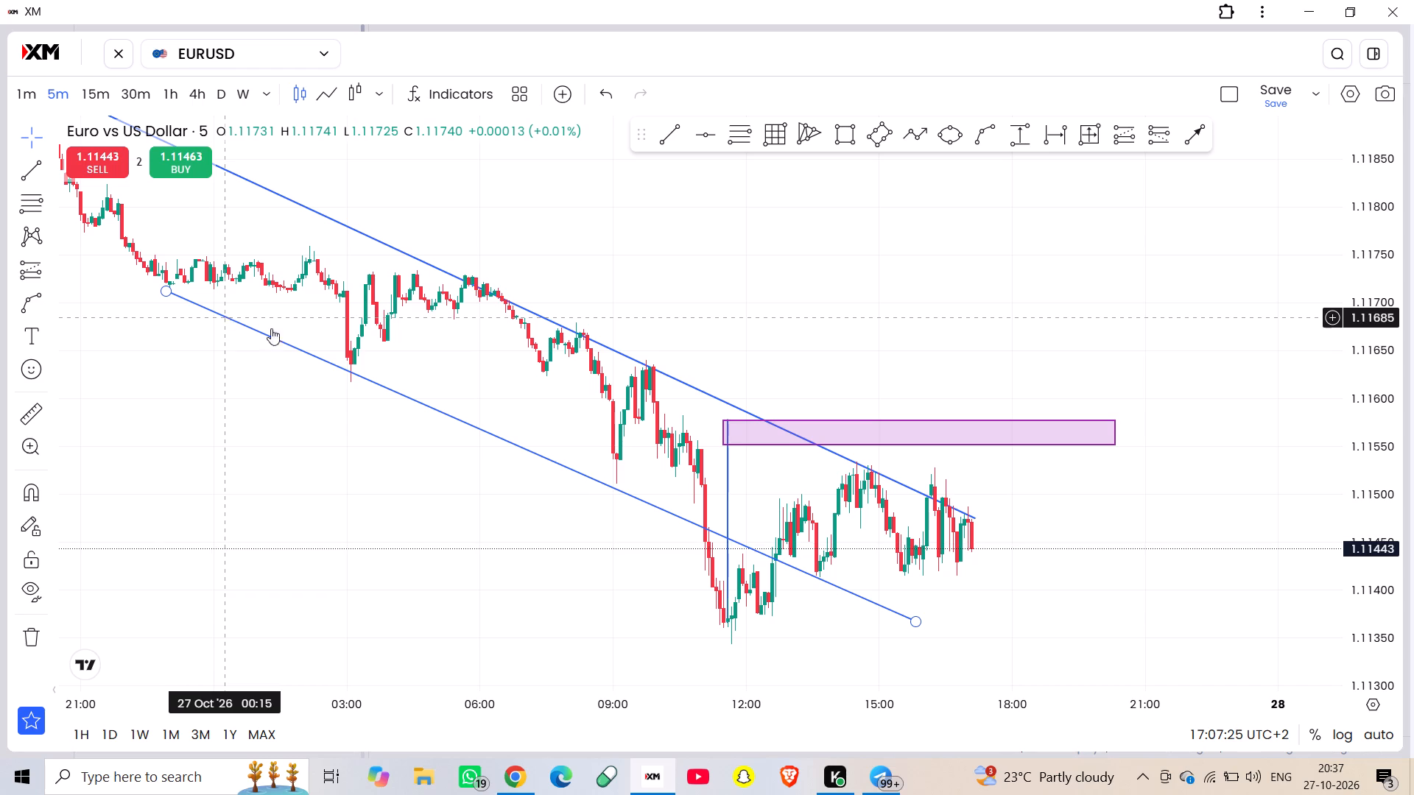
Switch the chart back to GOLD and examine price against the purple zones and the rising channel.
click(247, 53)
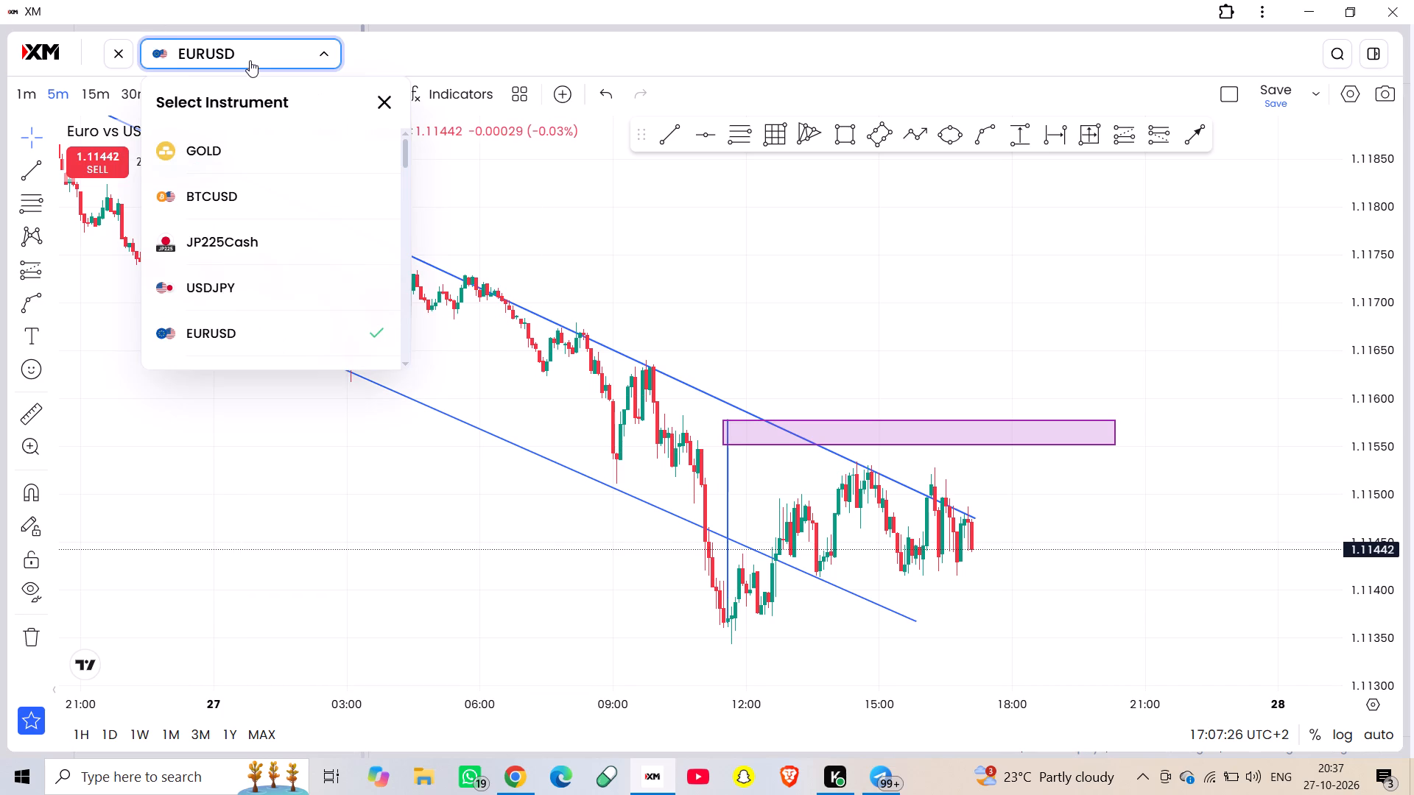
click(225, 155)
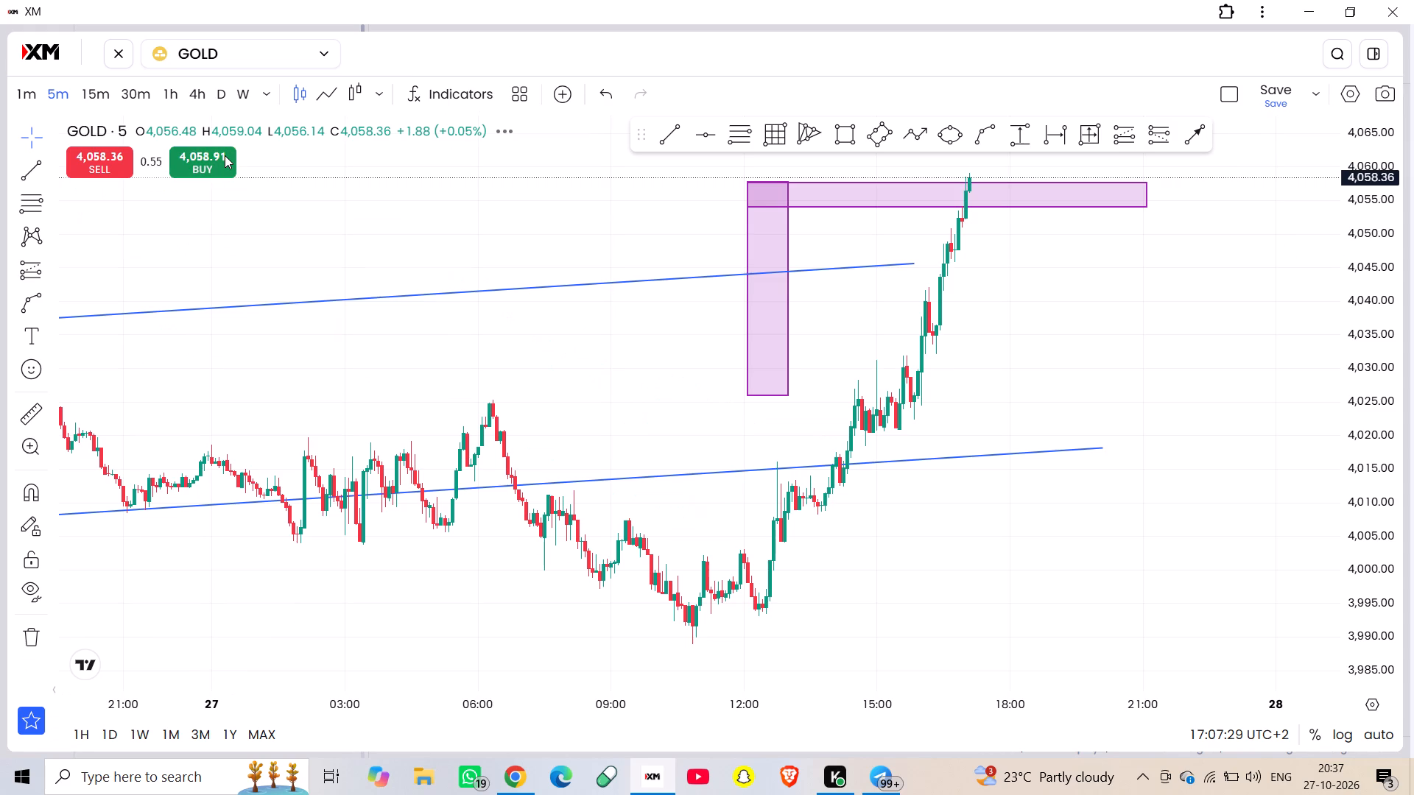
drag(632, 231, 589, 400)
scroll(589, 400, down, 13)
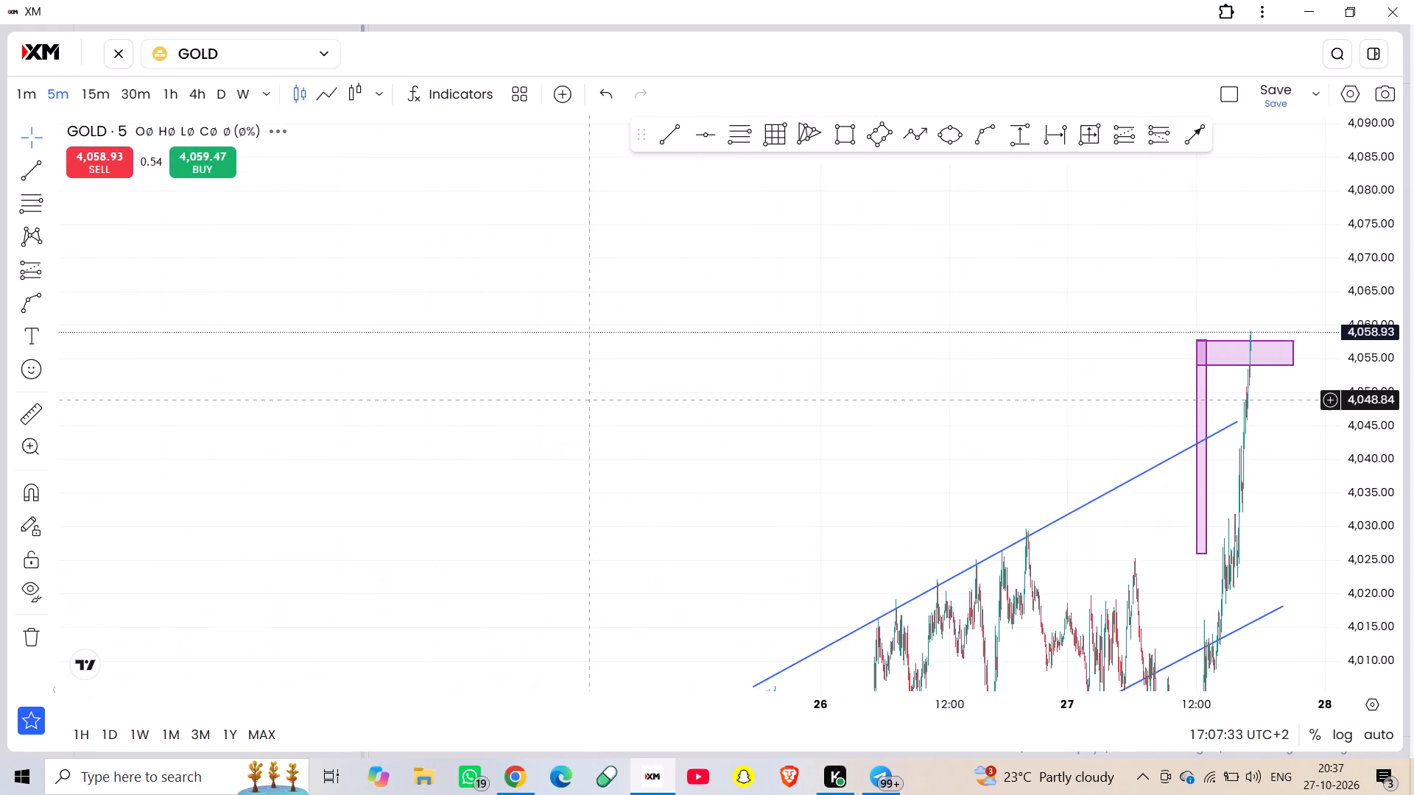
scroll(589, 400, up, 12)
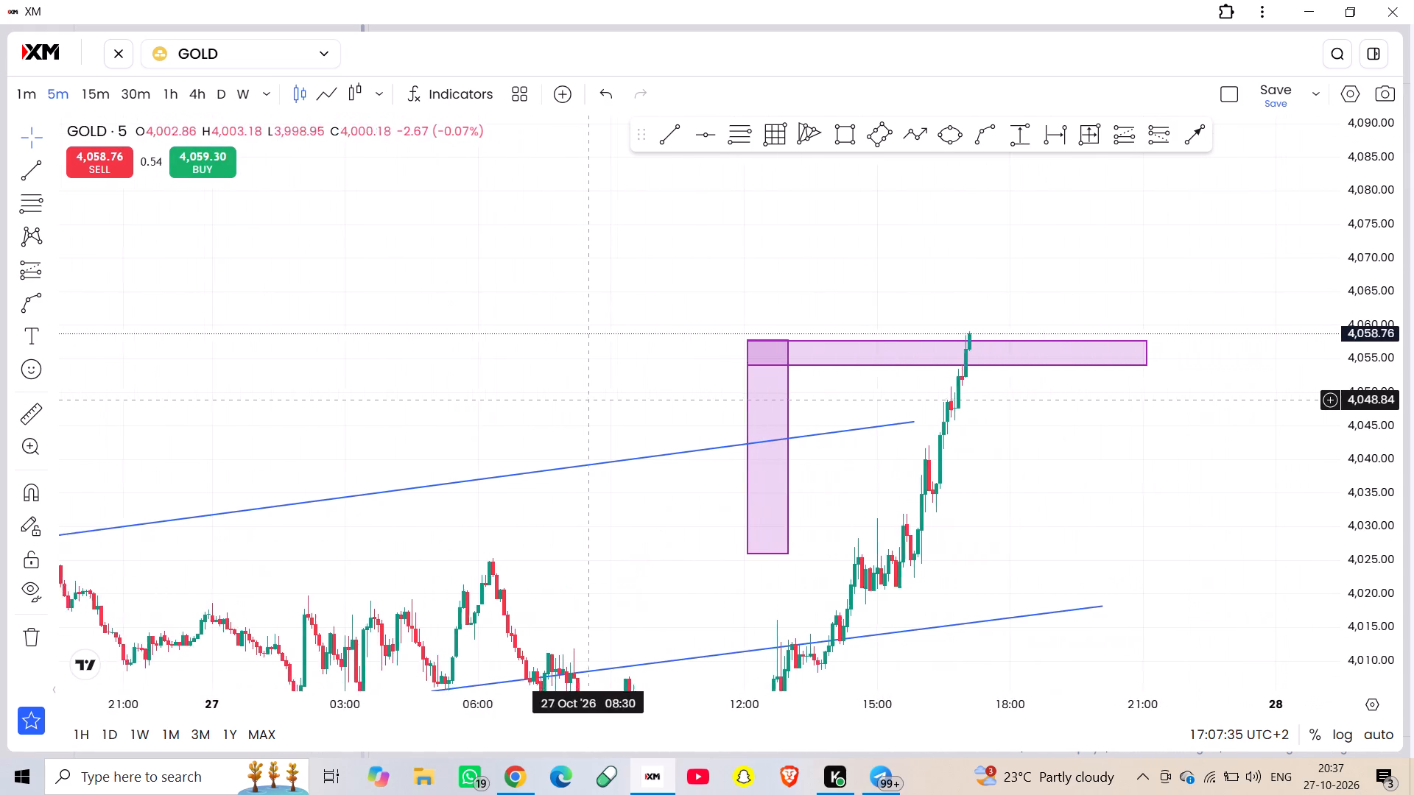
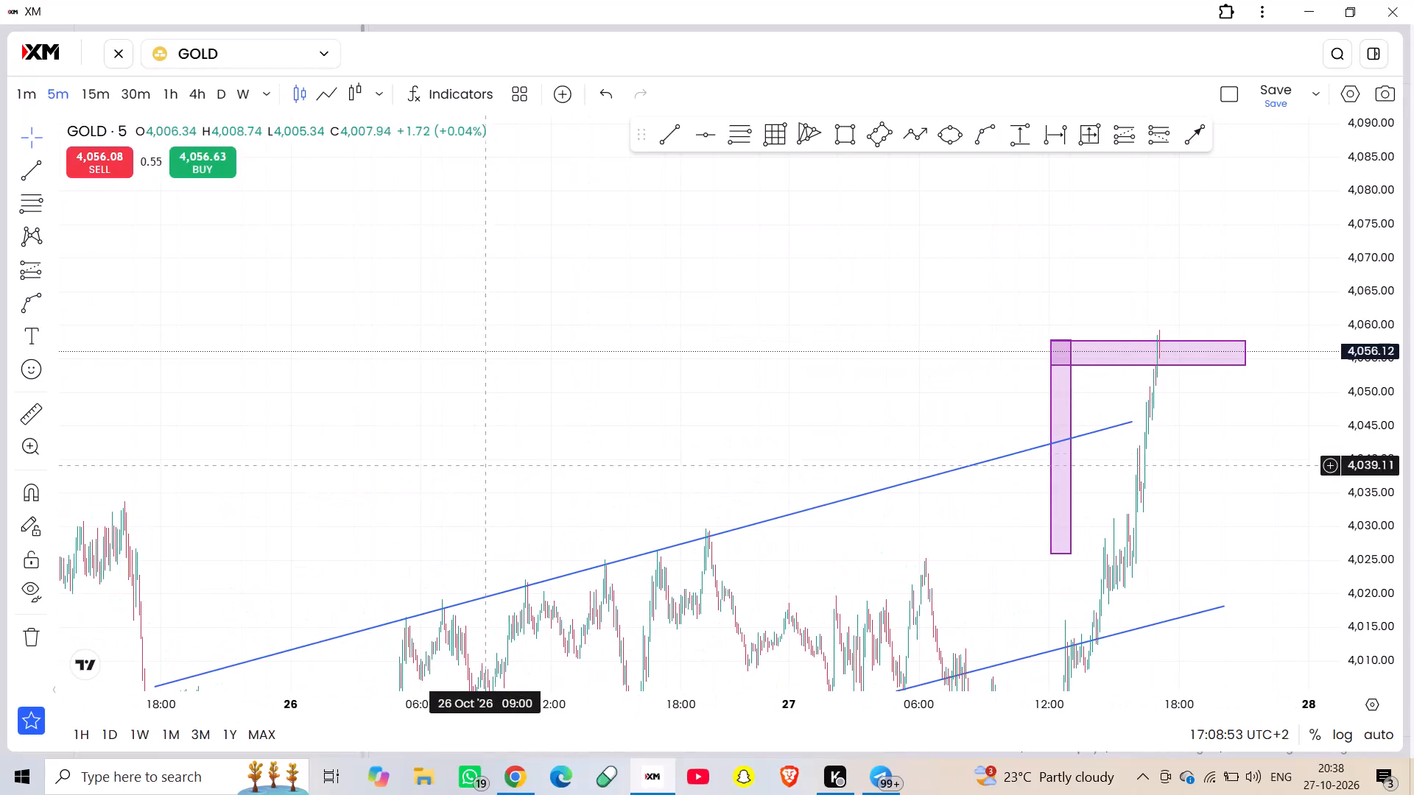
Examine GOLD's latest 5-minute candles around the horizontal purple zone above the rising channel.
drag(473, 487, 472, 259)
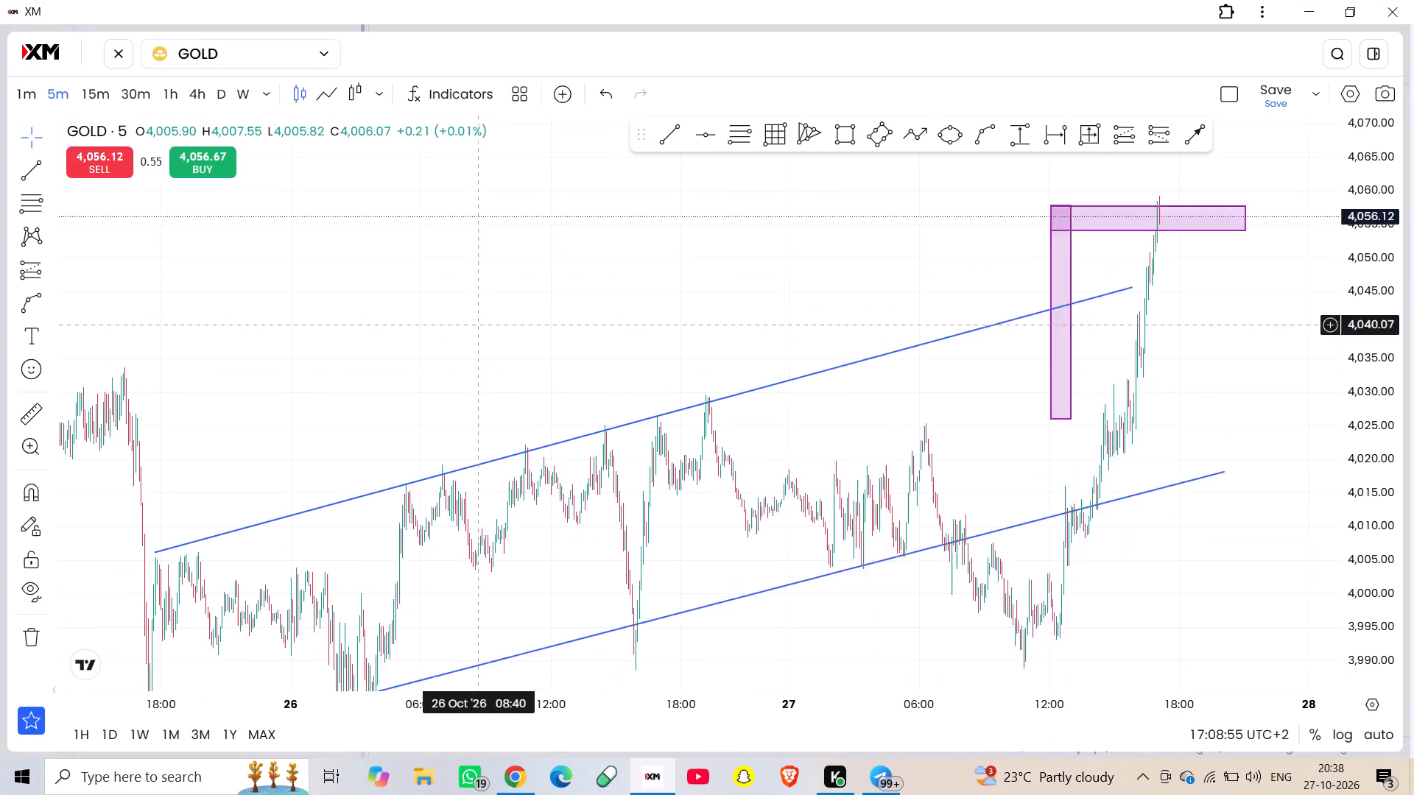
drag(472, 259, 474, 255)
scroll(474, 255, up, 10)
drag(480, 197, 468, 475)
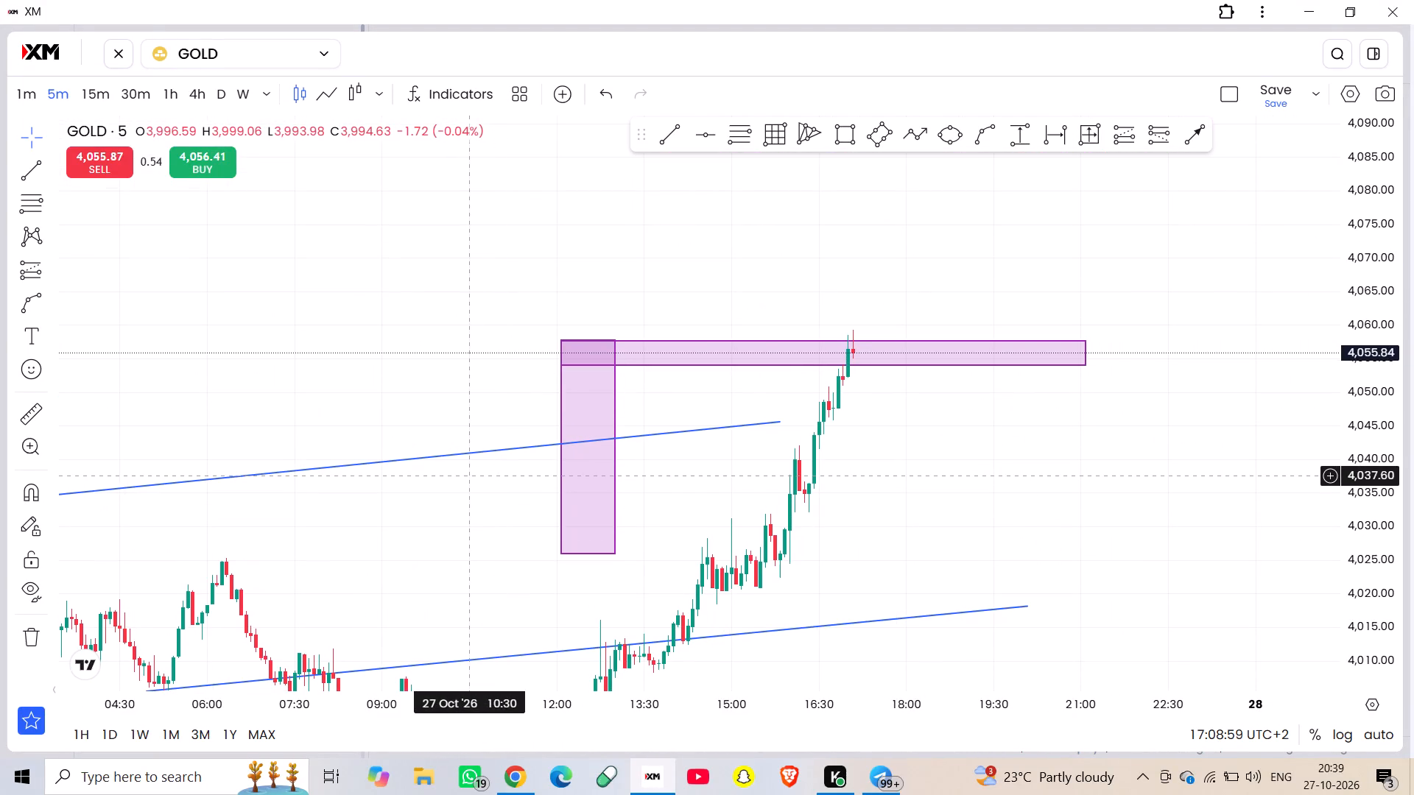
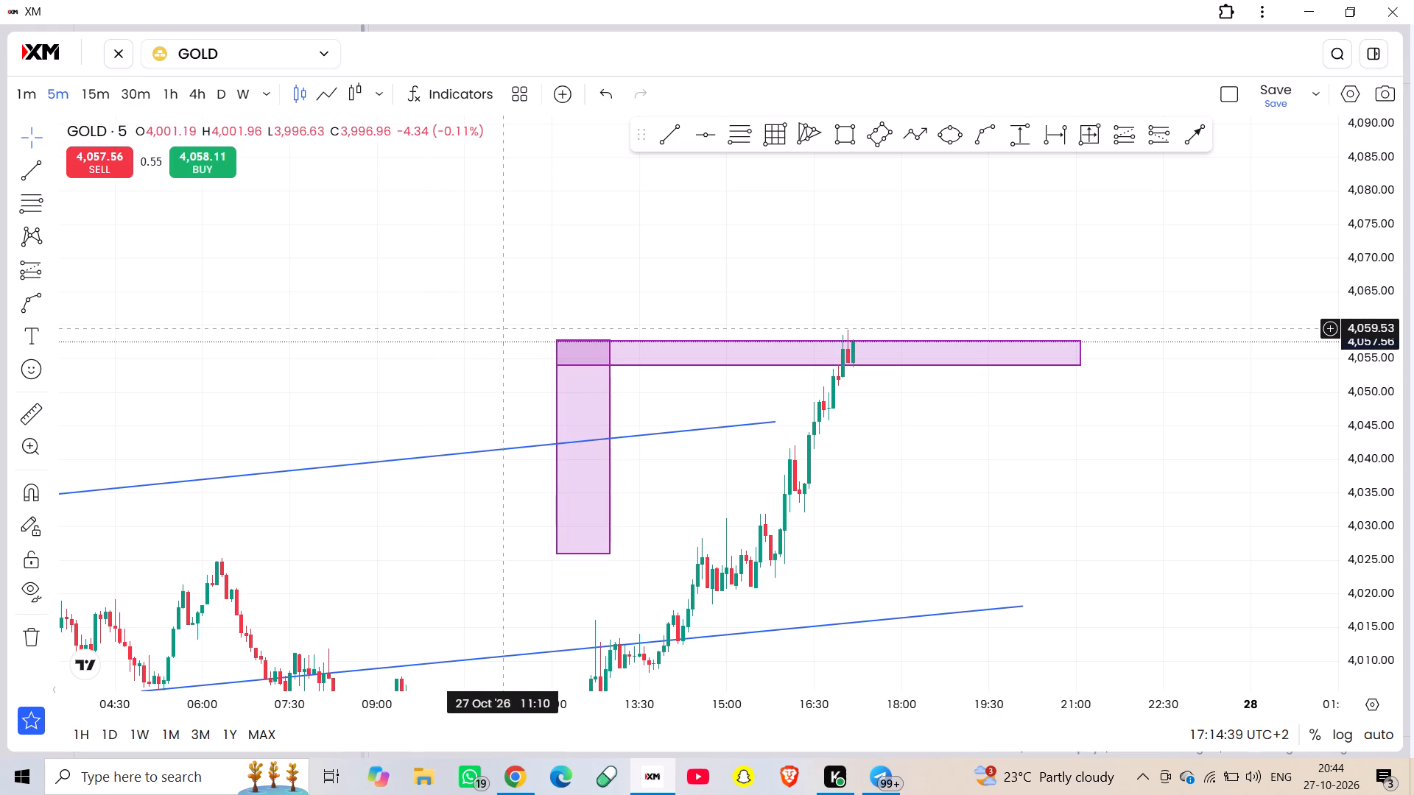
Check the BTCUSD 5-minute chart in TradingView in Chrome, and return to the GOLD chart in XM.
click(521, 768)
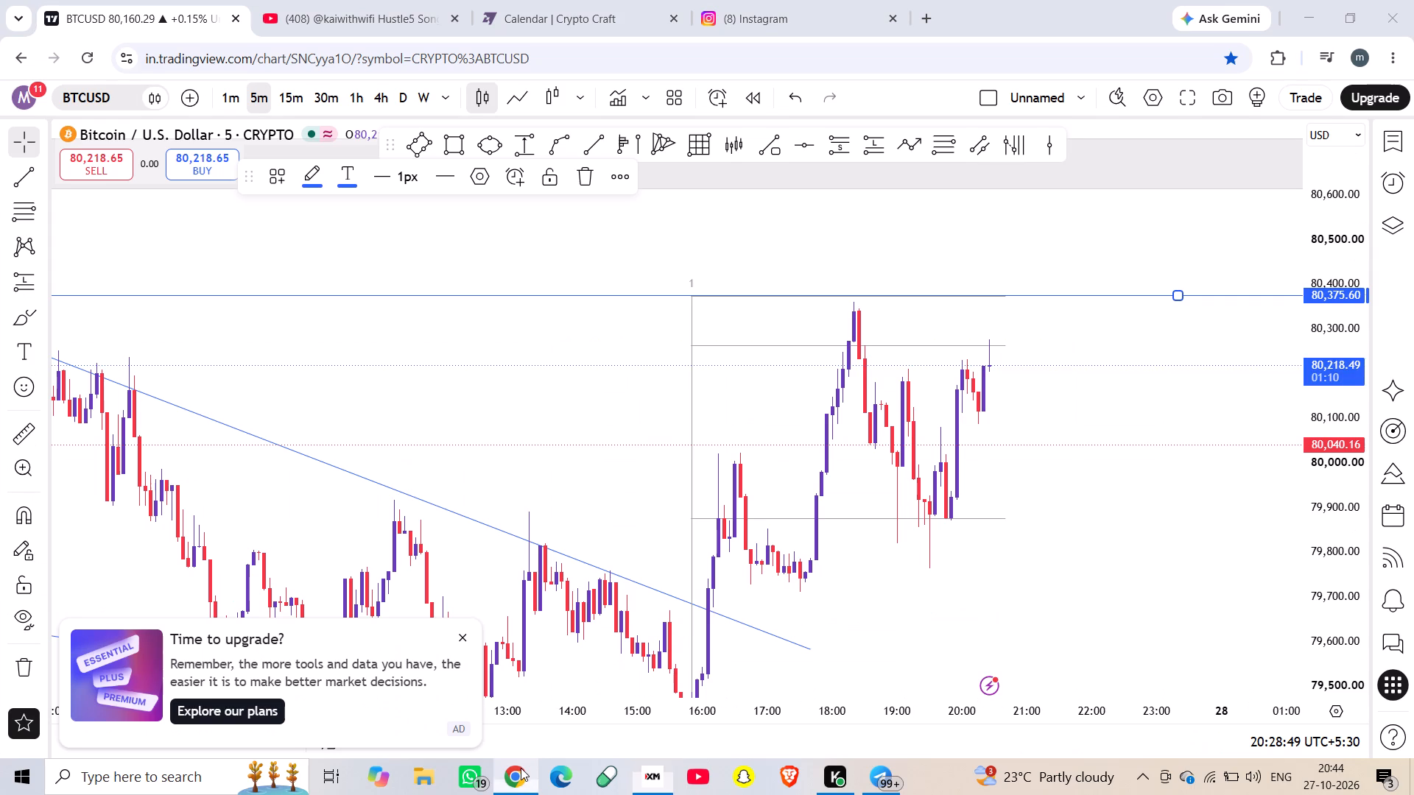
click(648, 774)
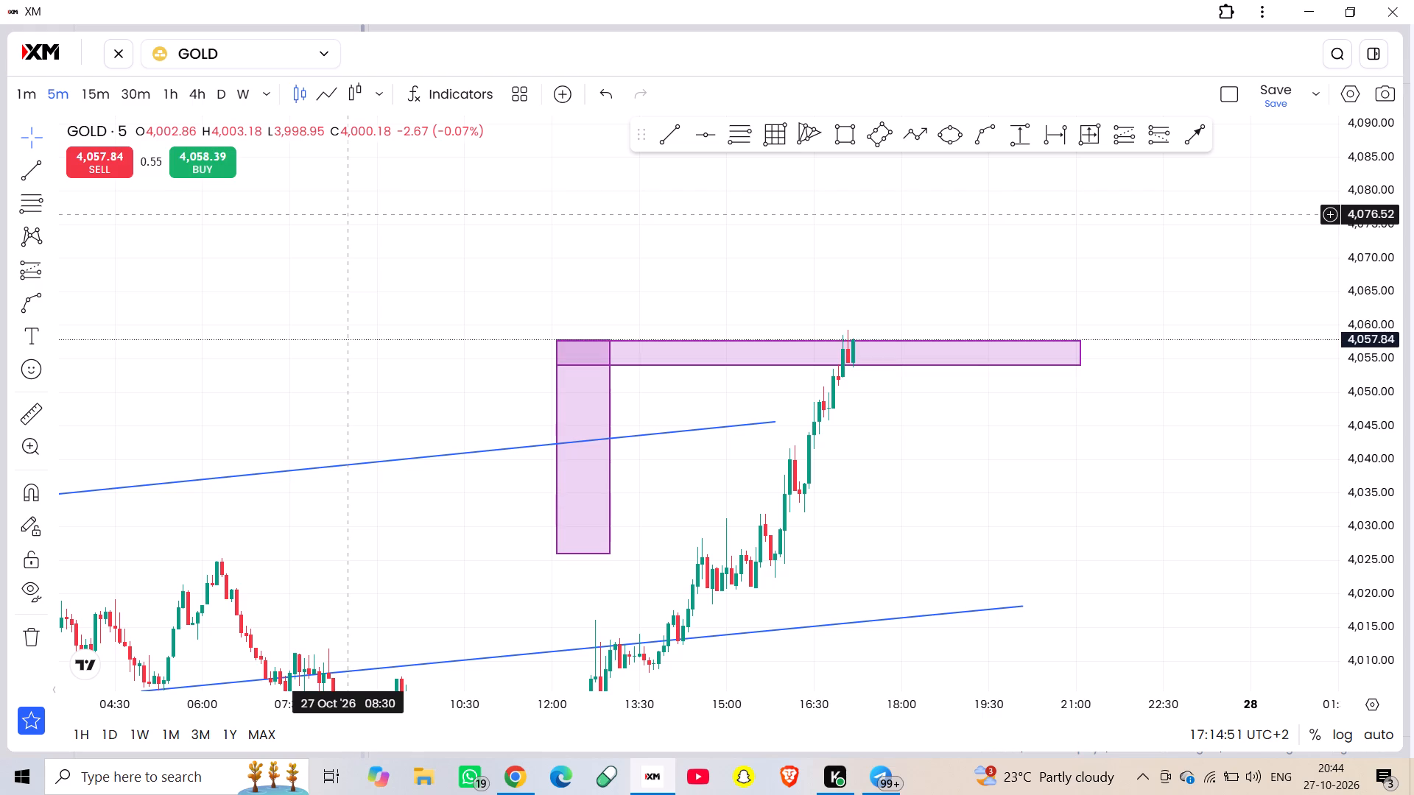
Draw a vertical trend line on GOLD at 23 Oct 11:10, from about 4,010.20 up to about 4,028.28.
scroll(348, 214, down, 14)
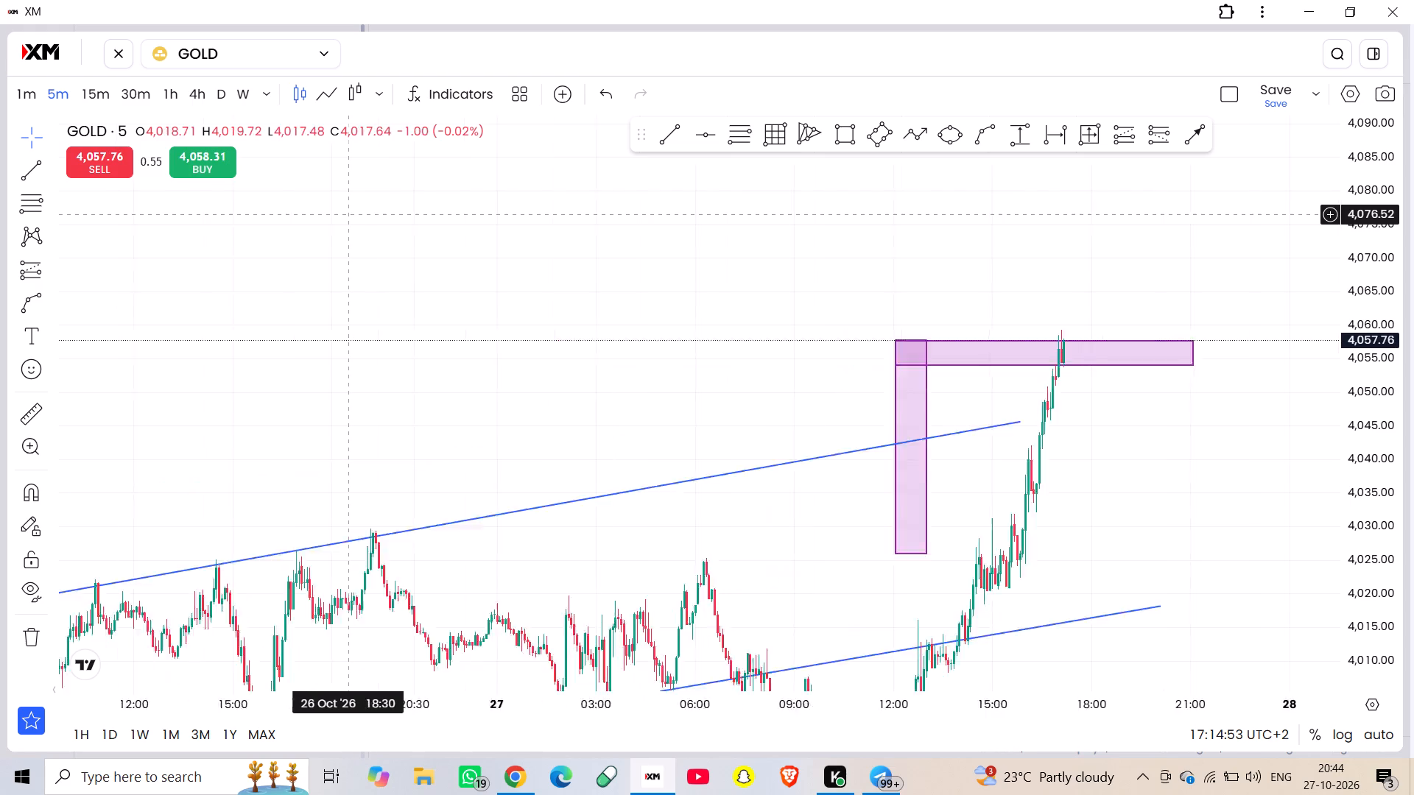
scroll(348, 214, down, 1)
drag(588, 472, 583, 225)
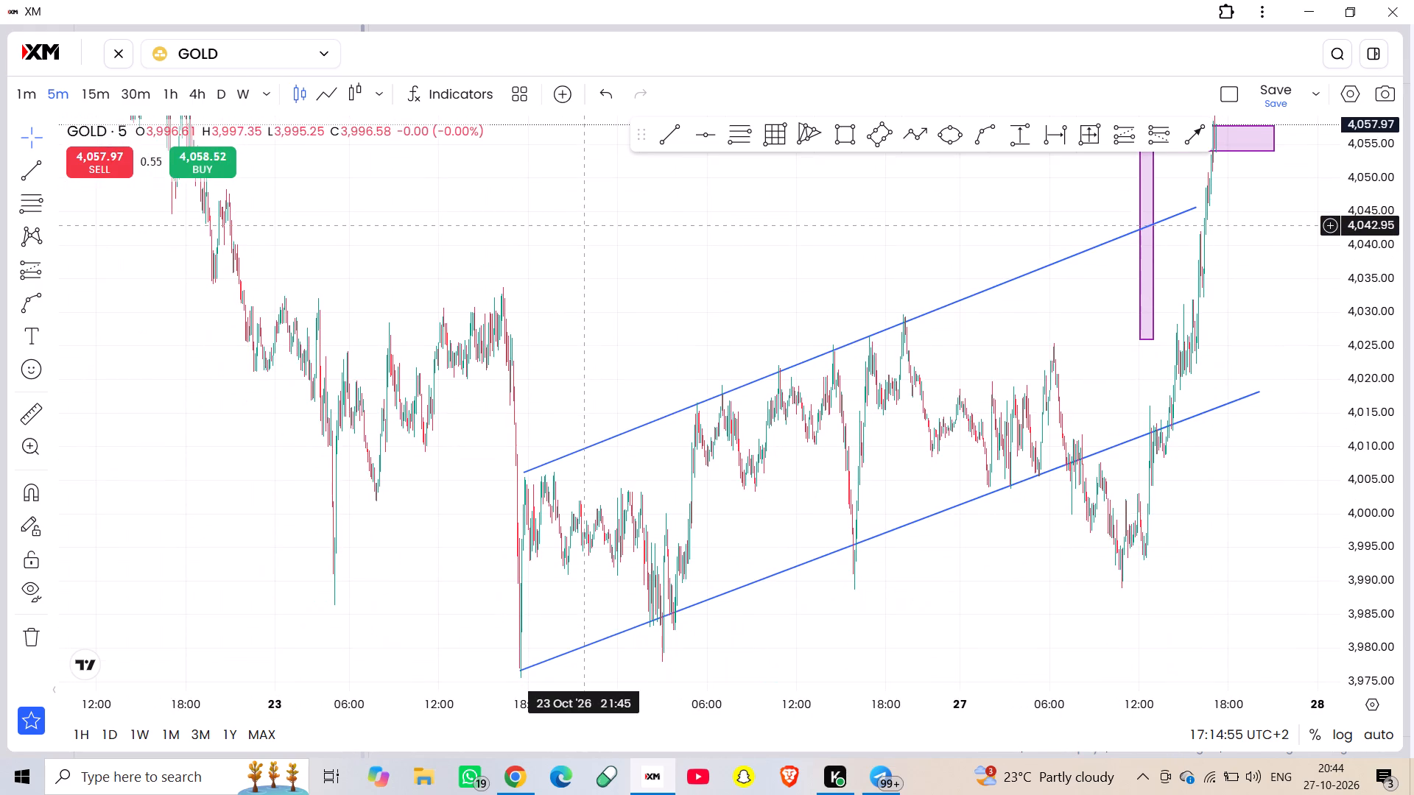
drag(583, 225, 594, 232)
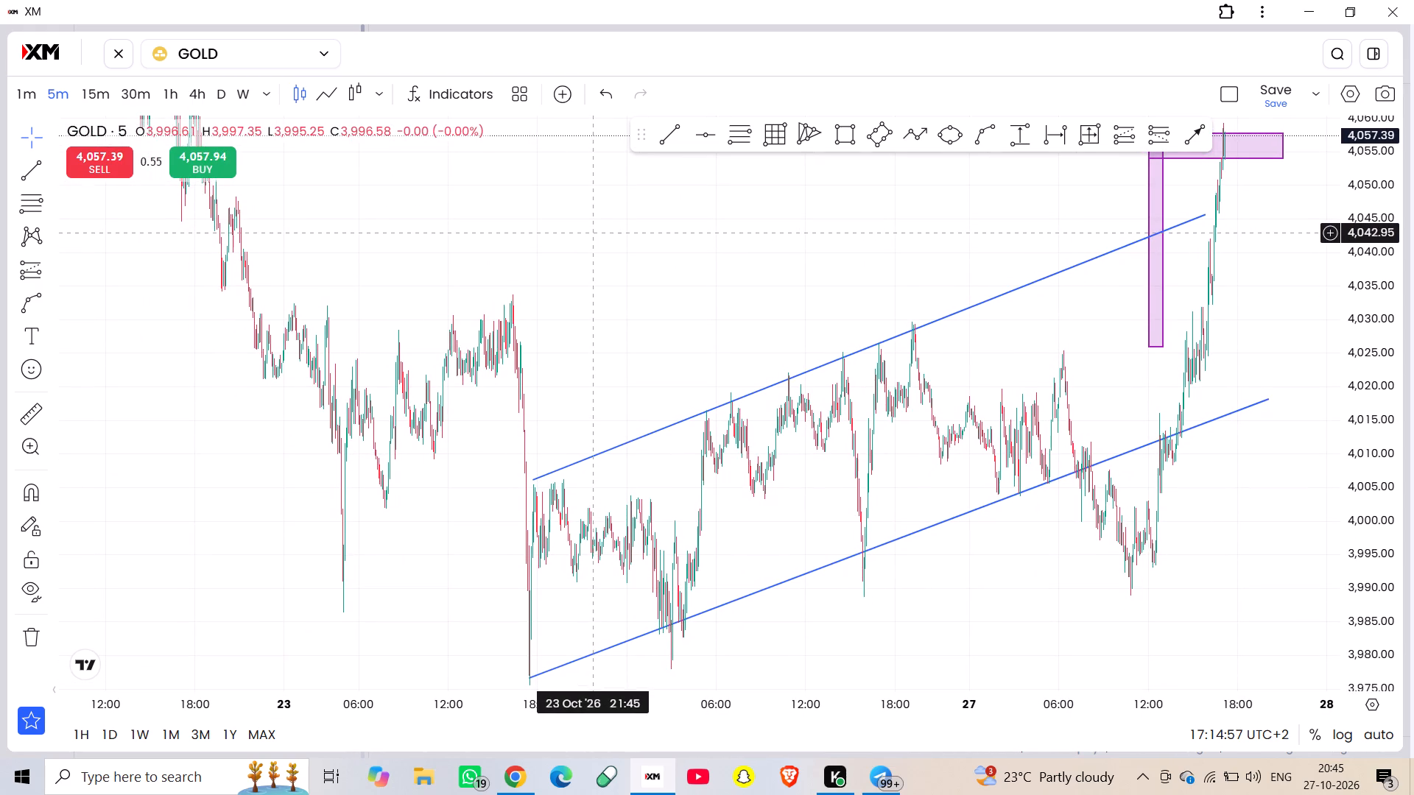
drag(594, 232, 689, 247)
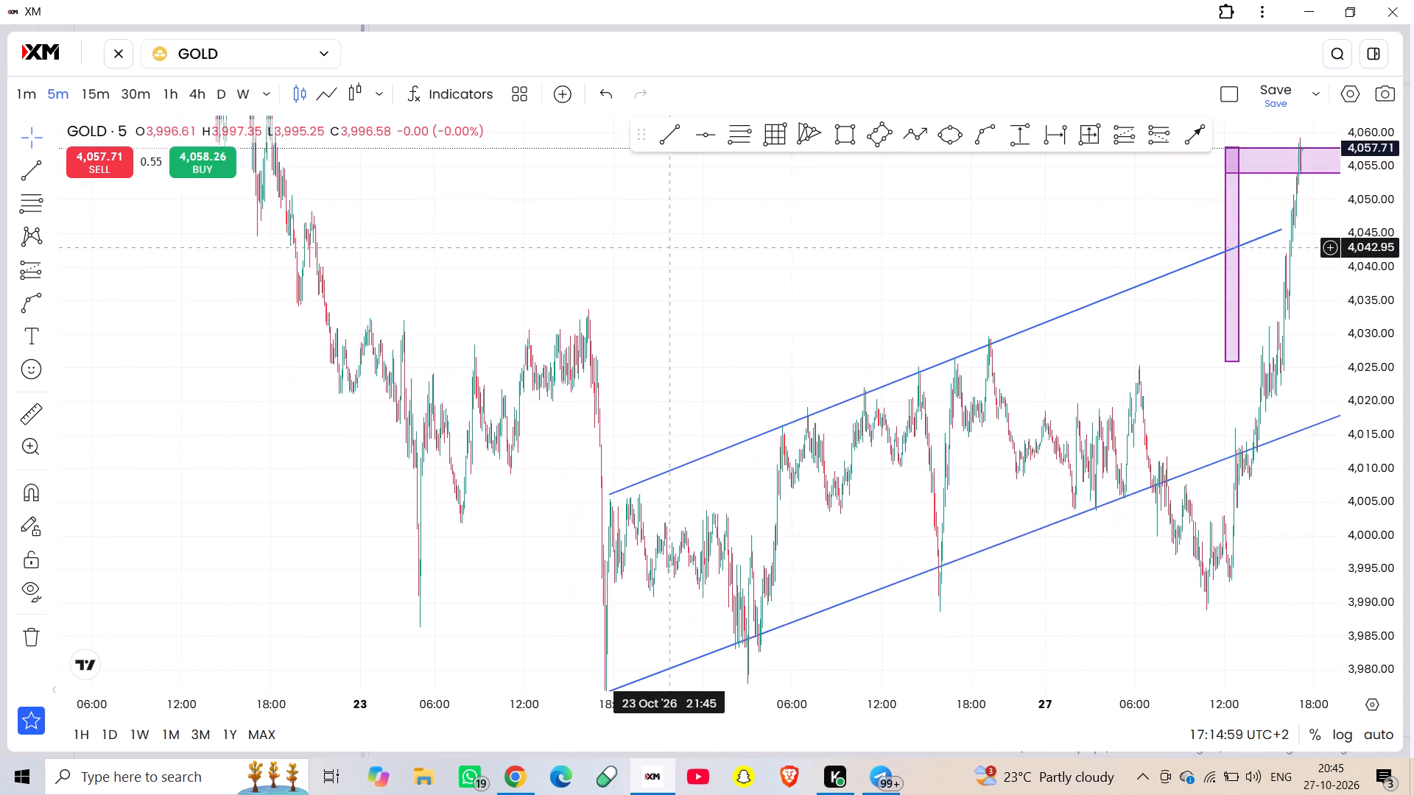
drag(689, 247, 711, 243)
scroll(711, 243, up, 3)
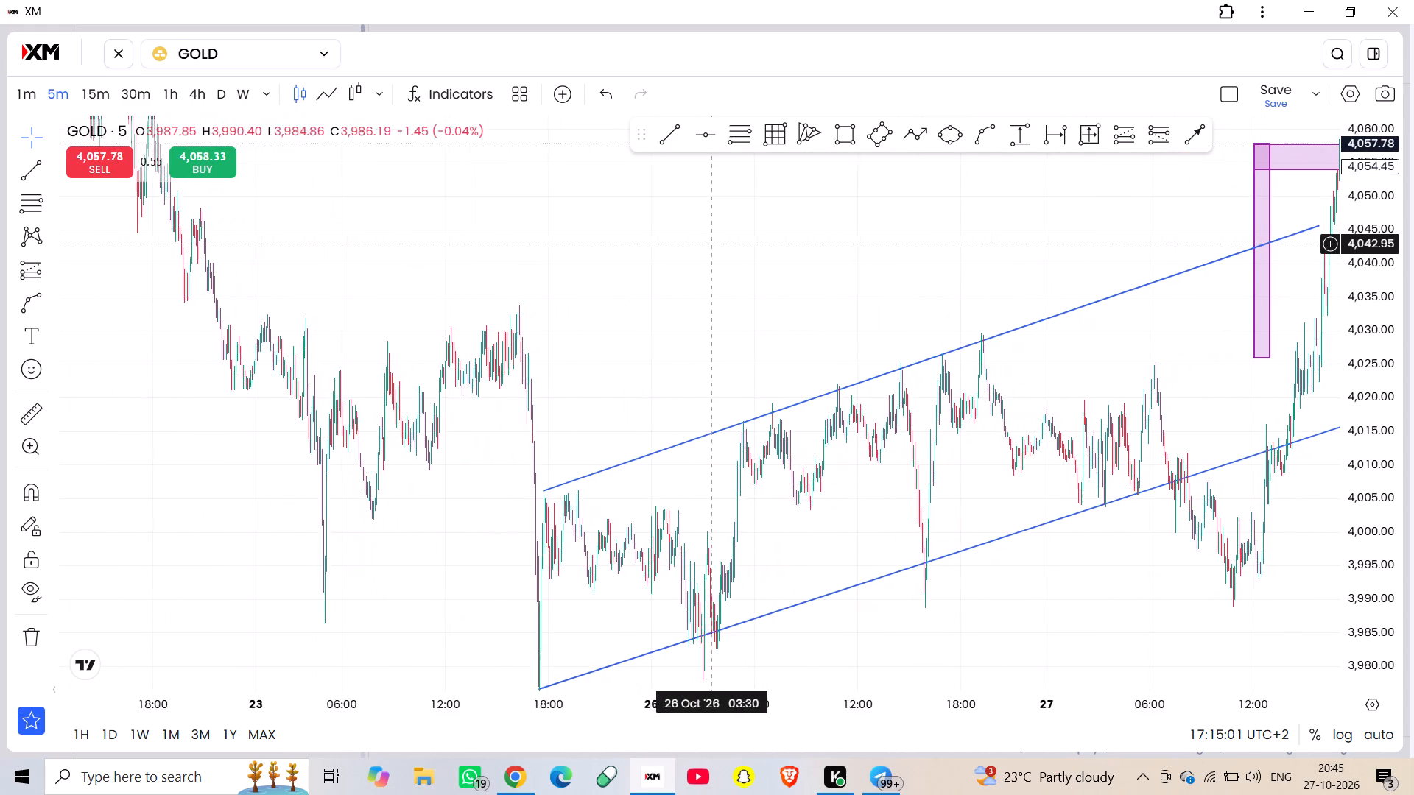
scroll(711, 243, up, 4)
scroll(711, 243, right, 1)
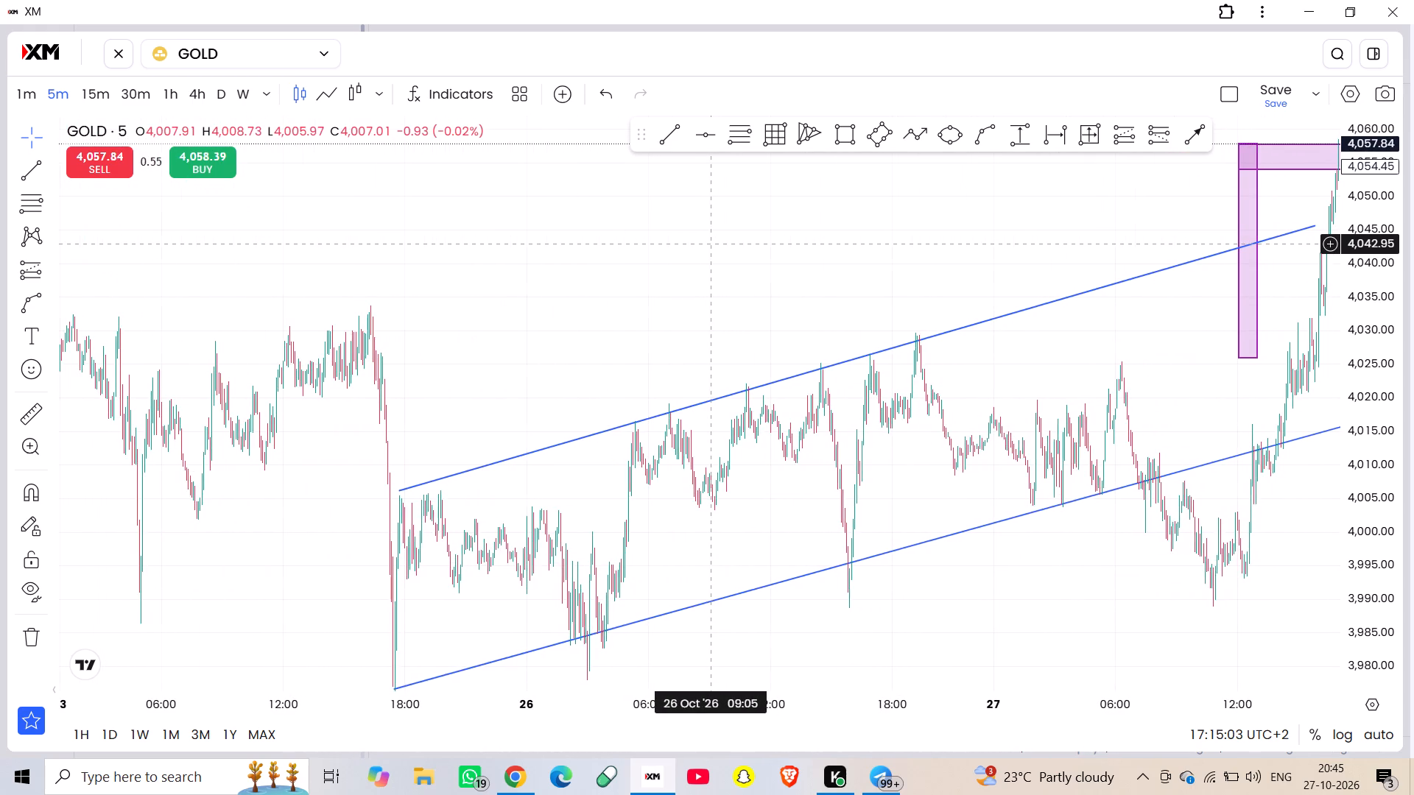
scroll(711, 243, right, 3)
scroll(711, 243, up, 5)
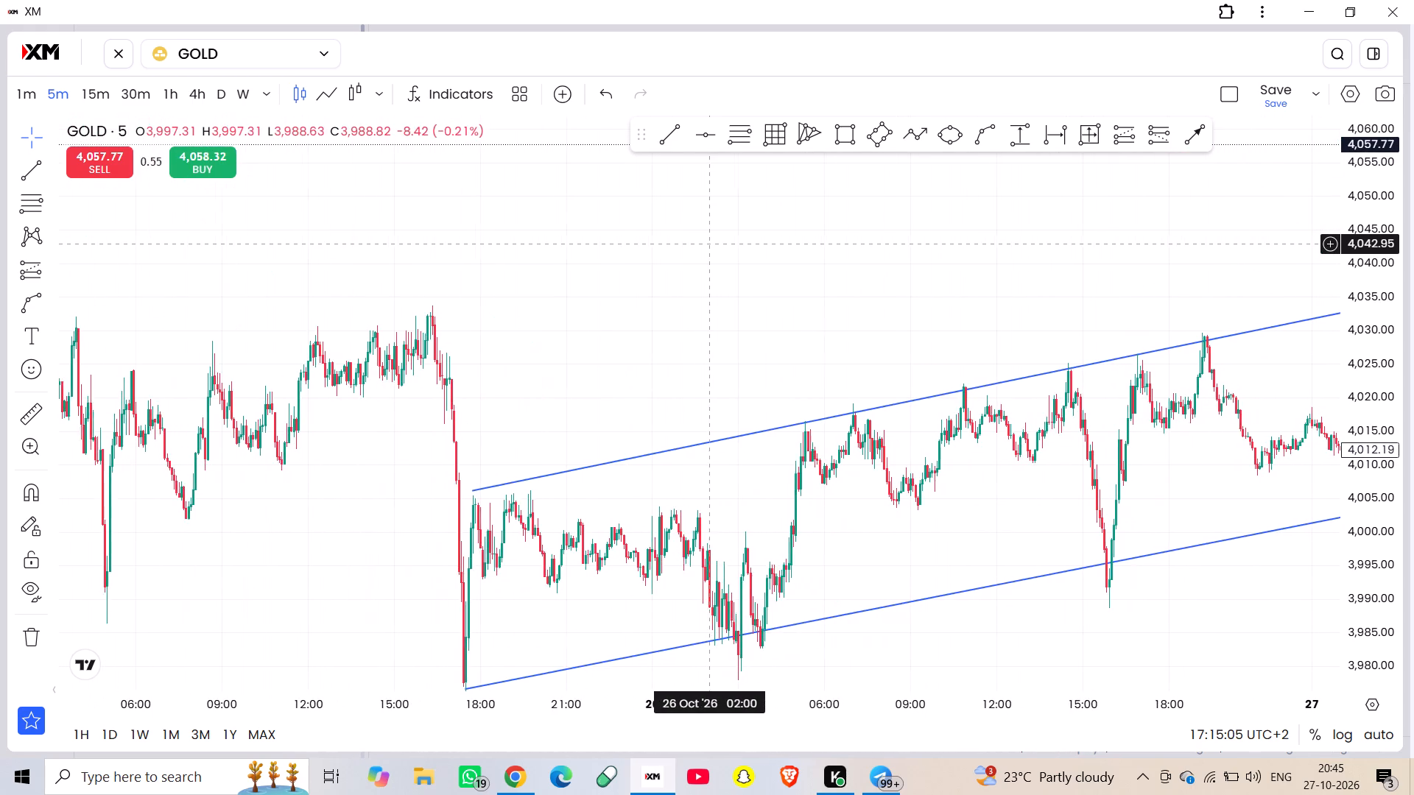
click(676, 140)
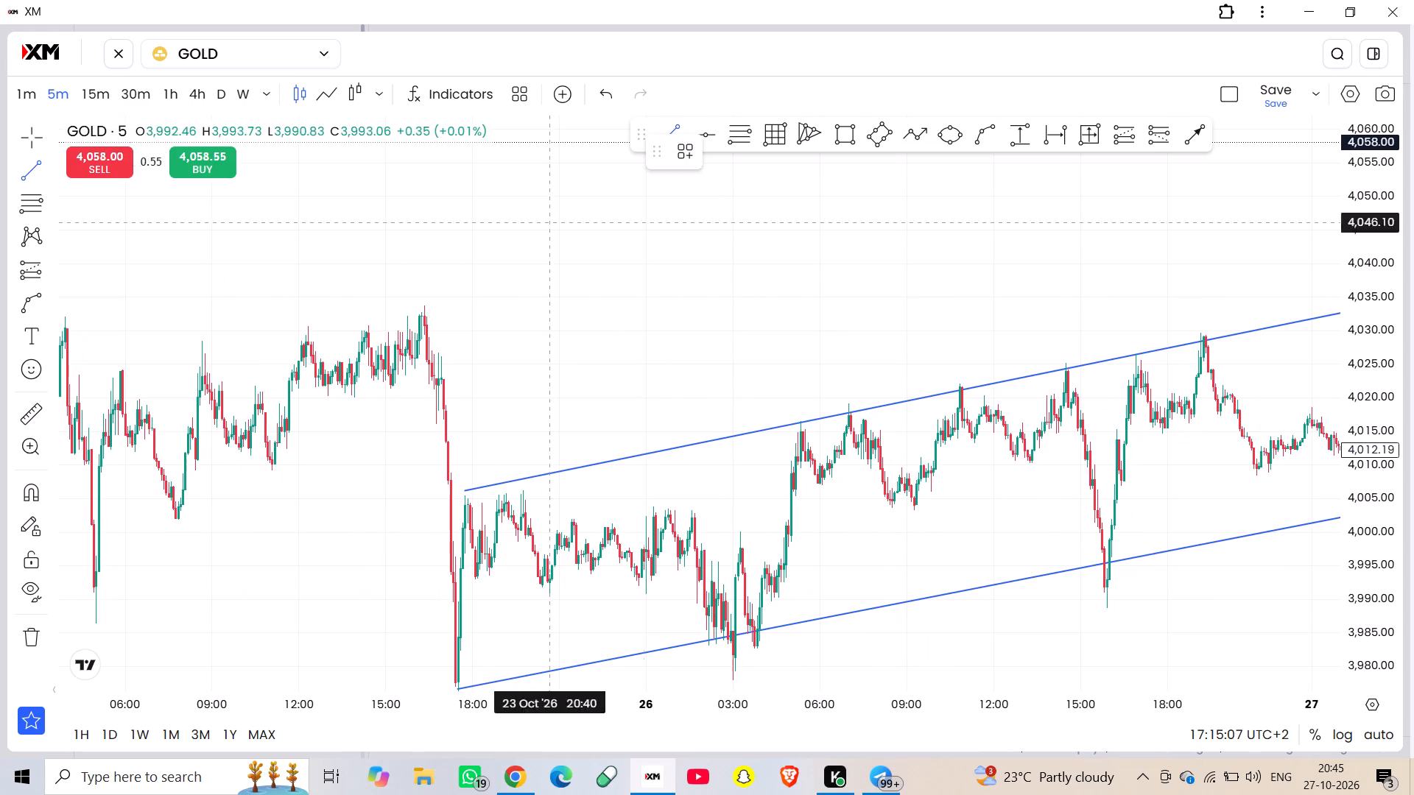
click(275, 463)
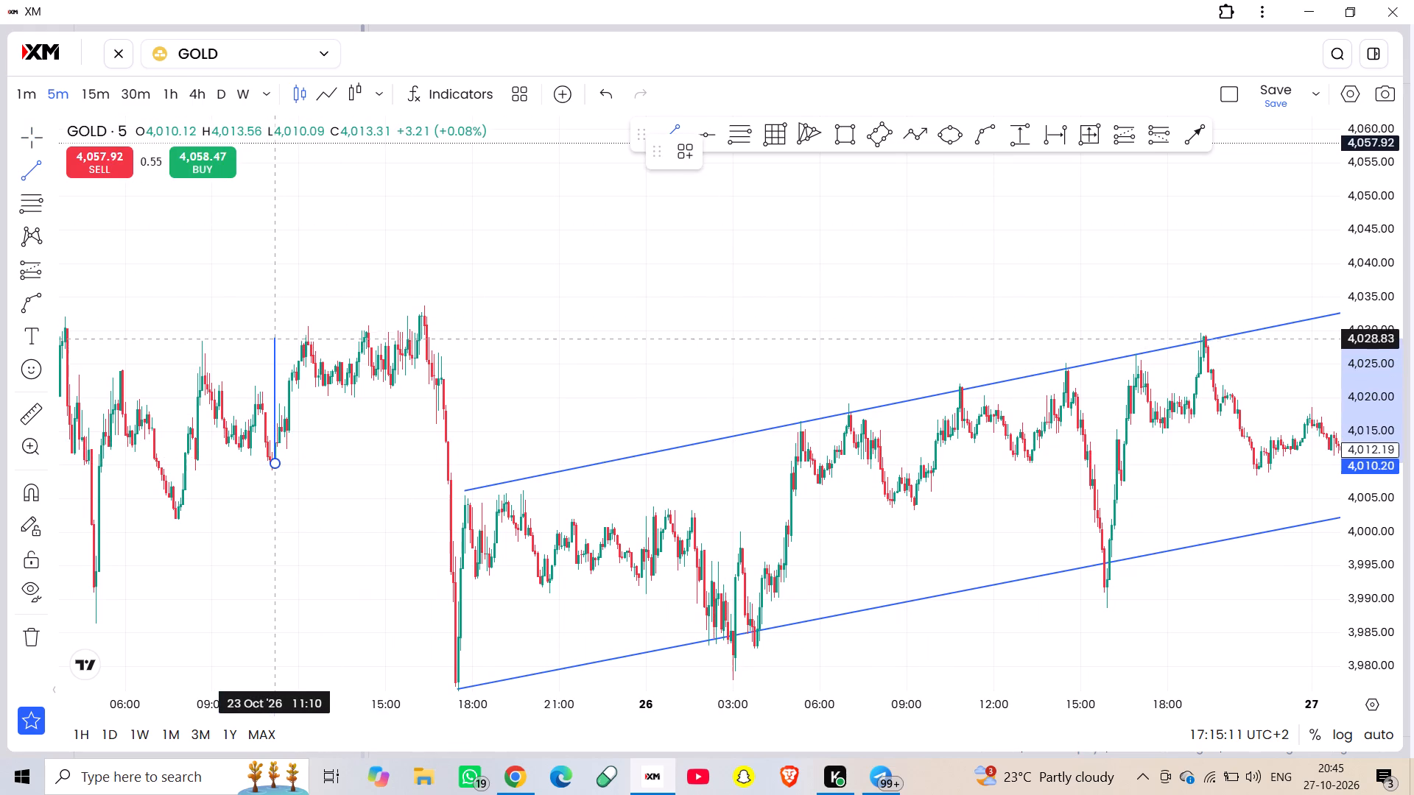
click(275, 342)
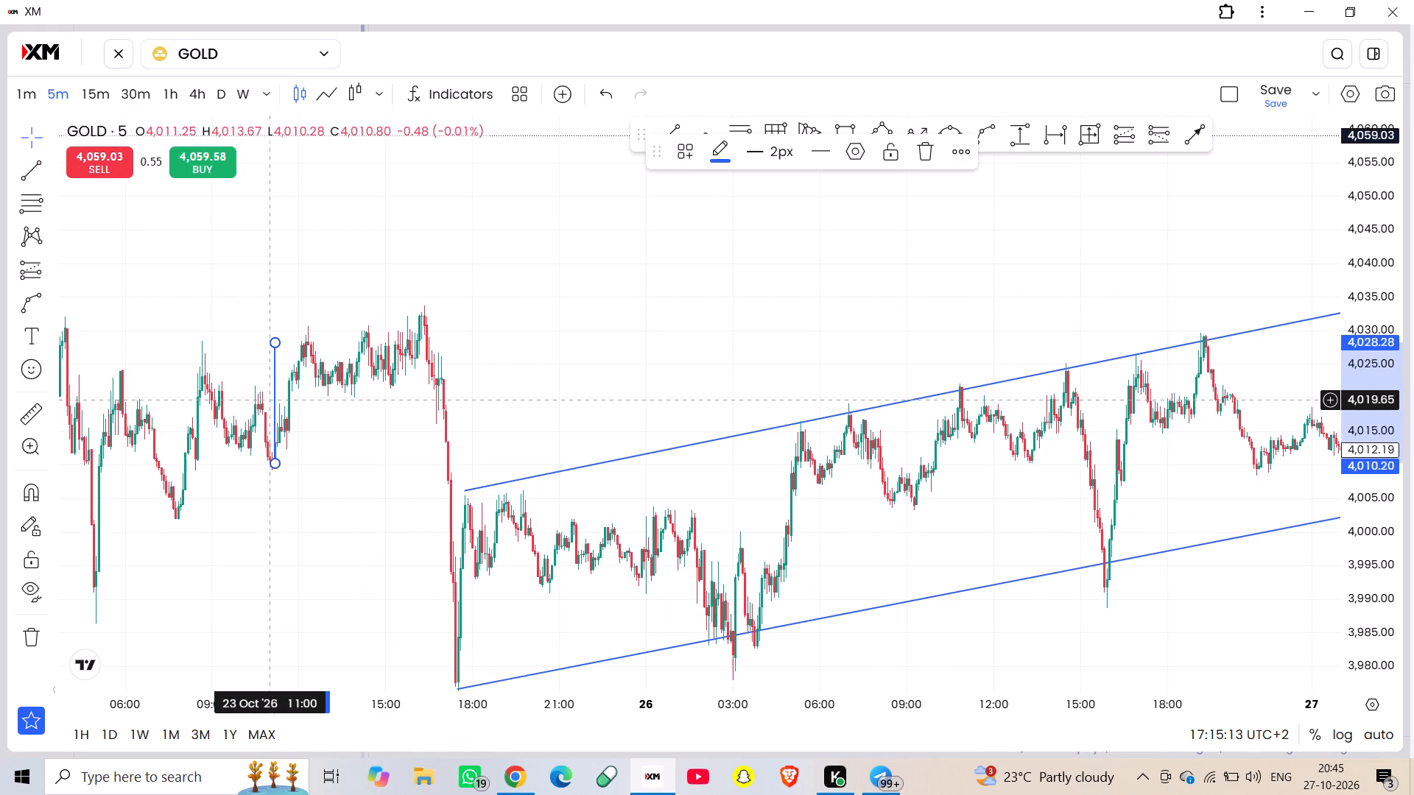
Move the vertical trend line to the rally above the channel at 27 Oct 16:25, with its lower end at about 4,046.92.
drag(272, 400, 1116, 428)
scroll(981, 458, left, 8)
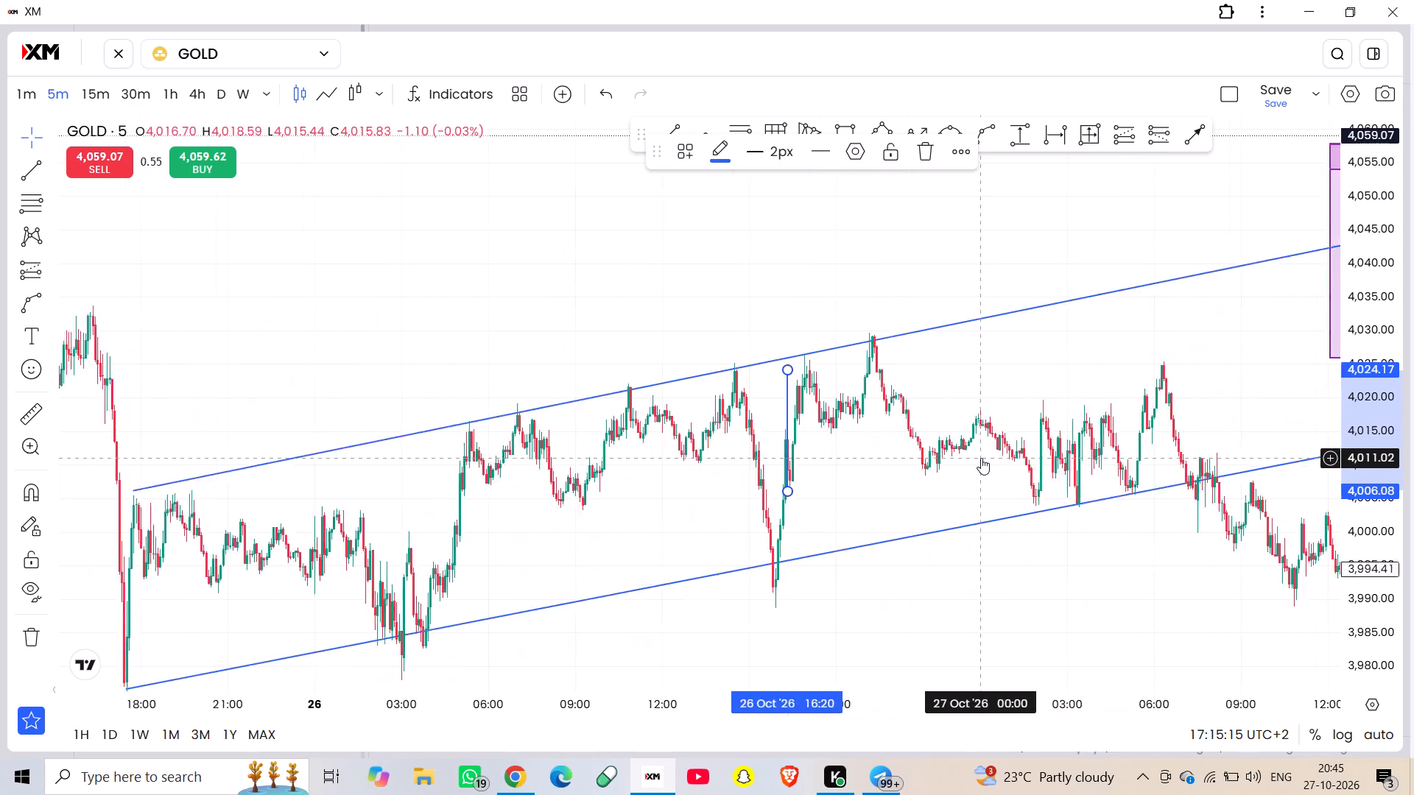
scroll(981, 458, left, 2)
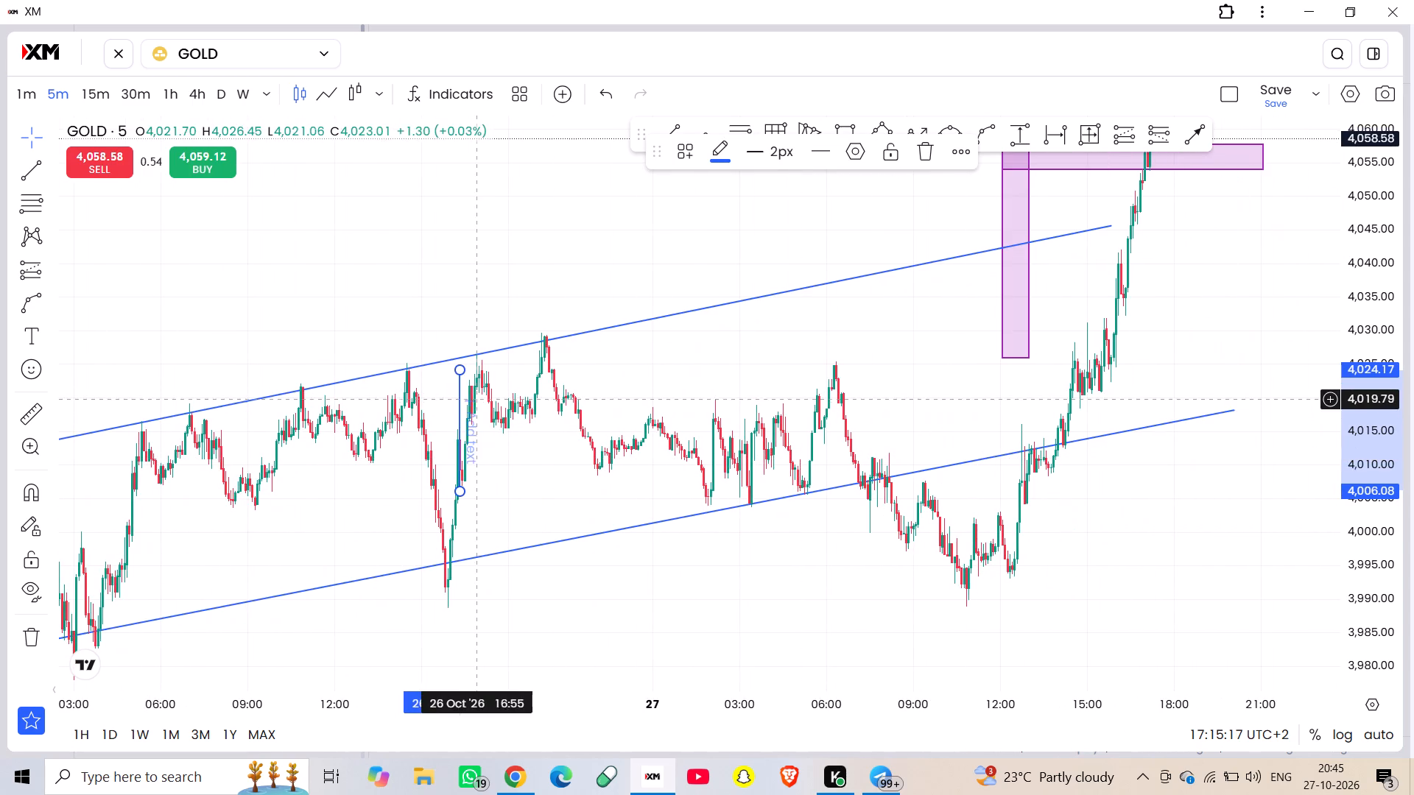
drag(459, 407, 1142, 105)
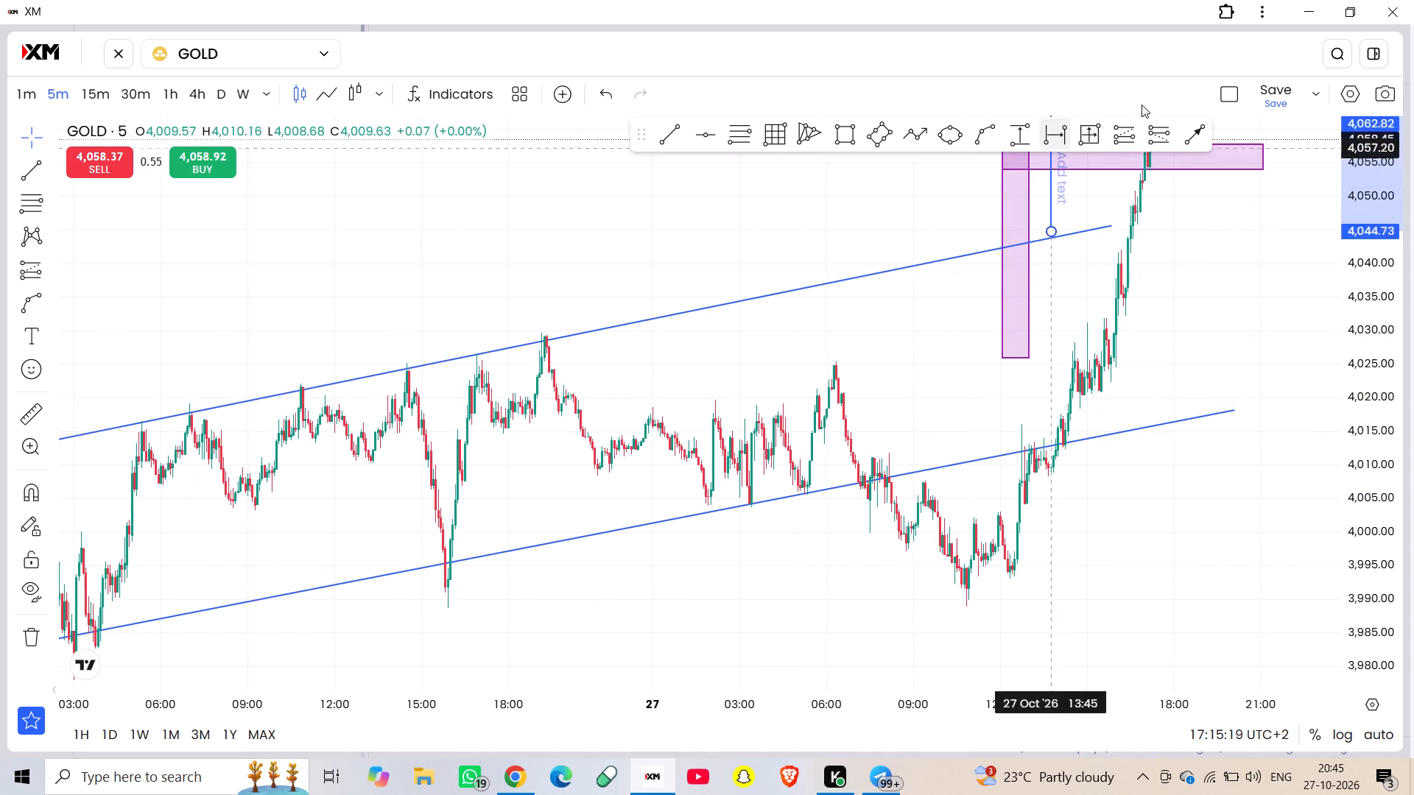
drag(1142, 105, 1128, 132)
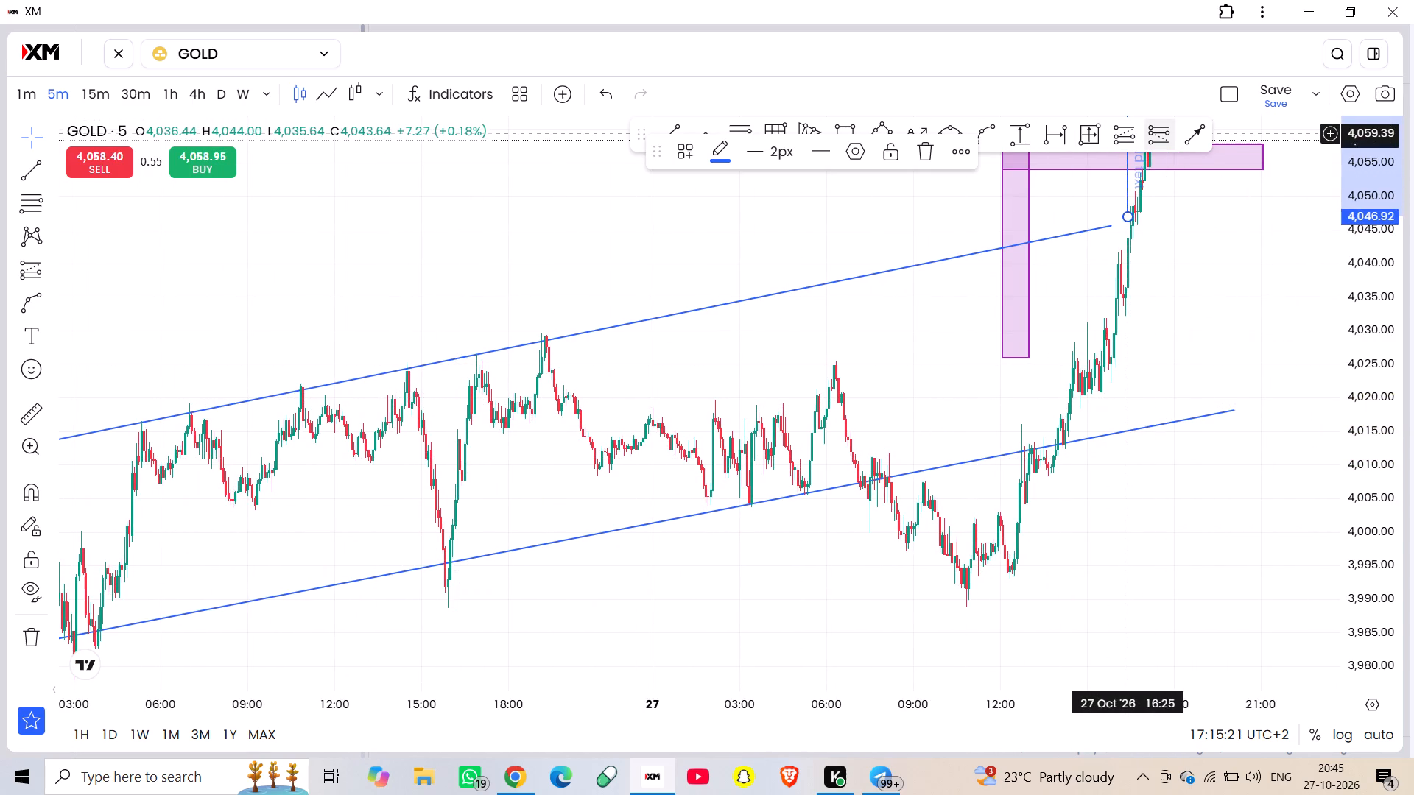
Move the horizontal purple zone up to the vertical line's upper end, spanning about 4,061.45 to 4,065.09 from 27 Oct 14:55.
drag(1209, 219, 1169, 391)
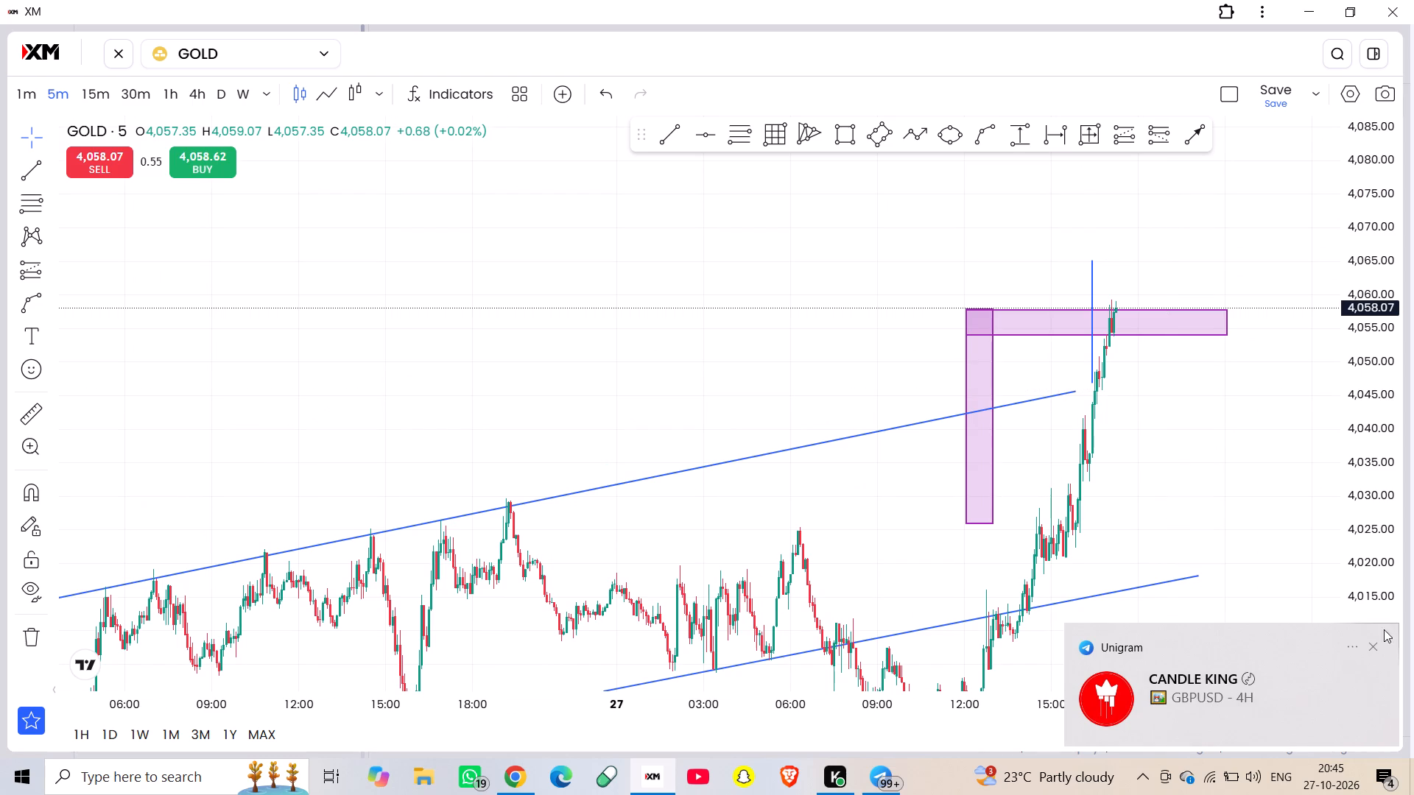
click(1375, 646)
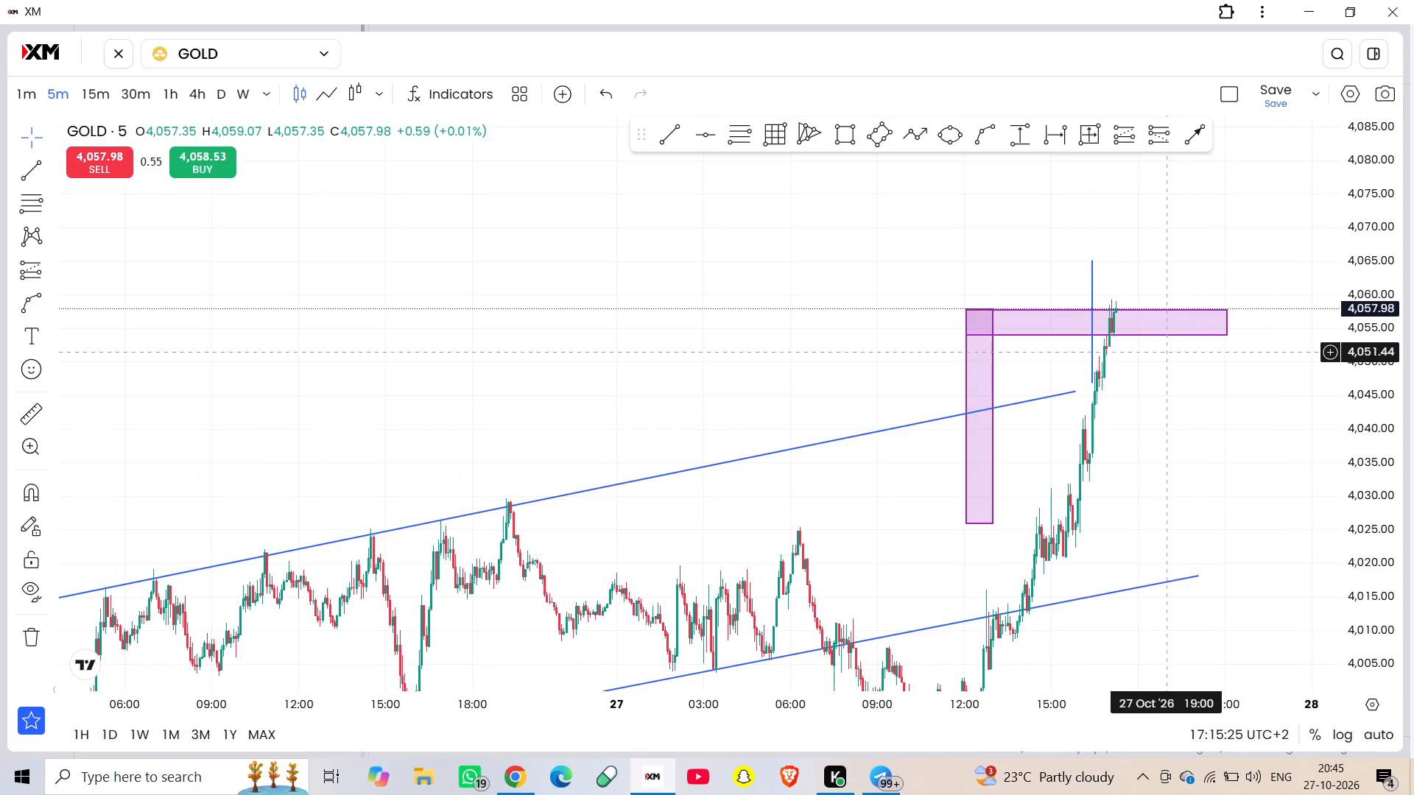
drag(1167, 336, 1247, 280)
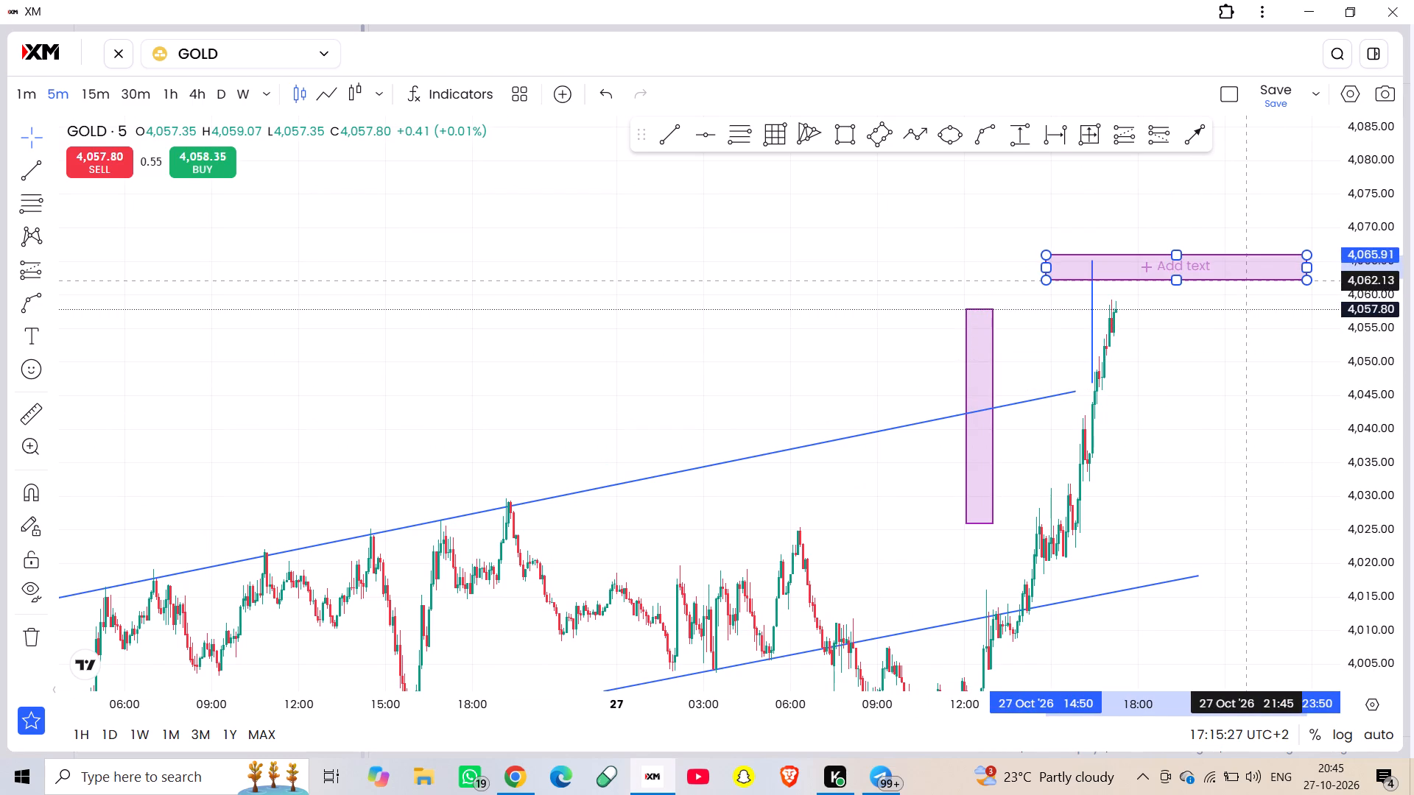
drag(1247, 280, 1248, 286)
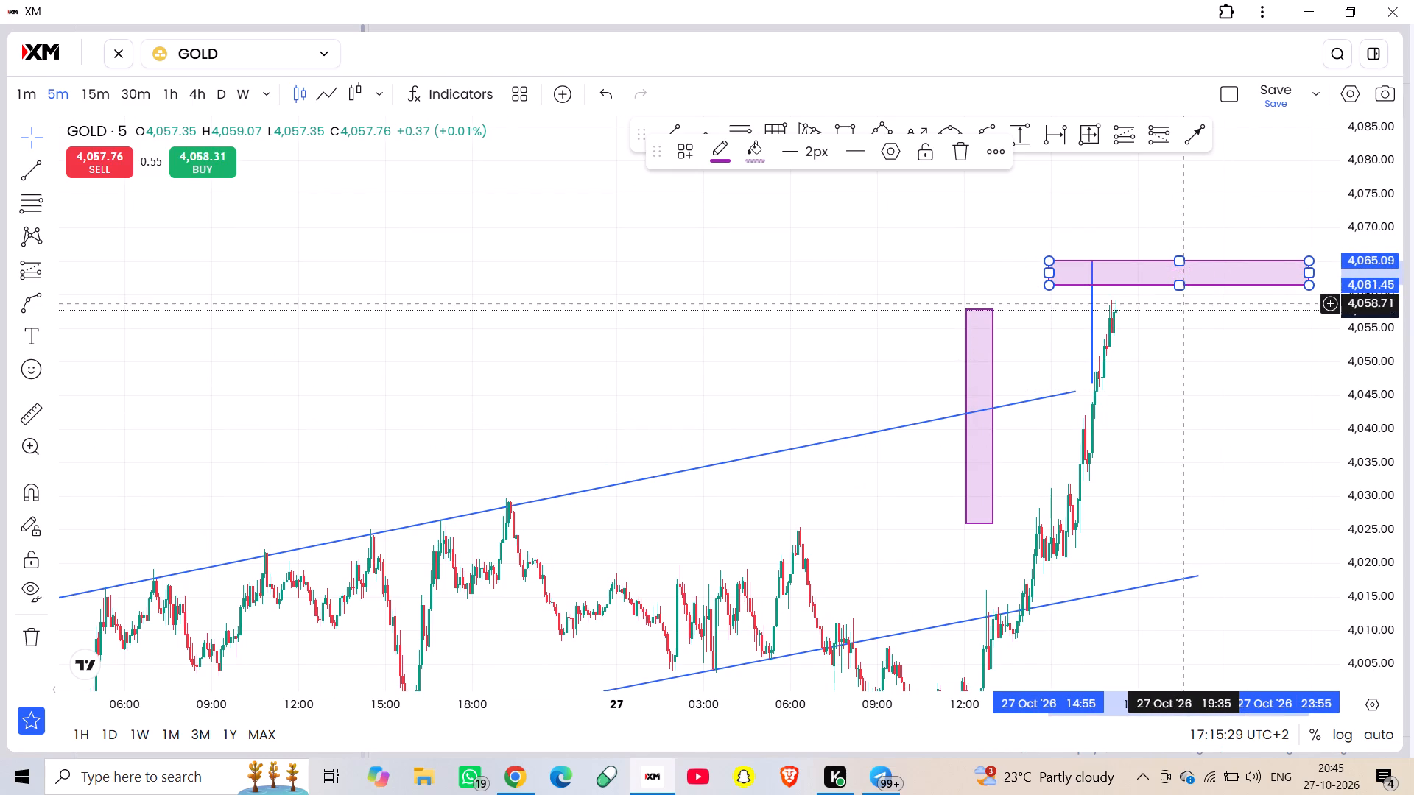